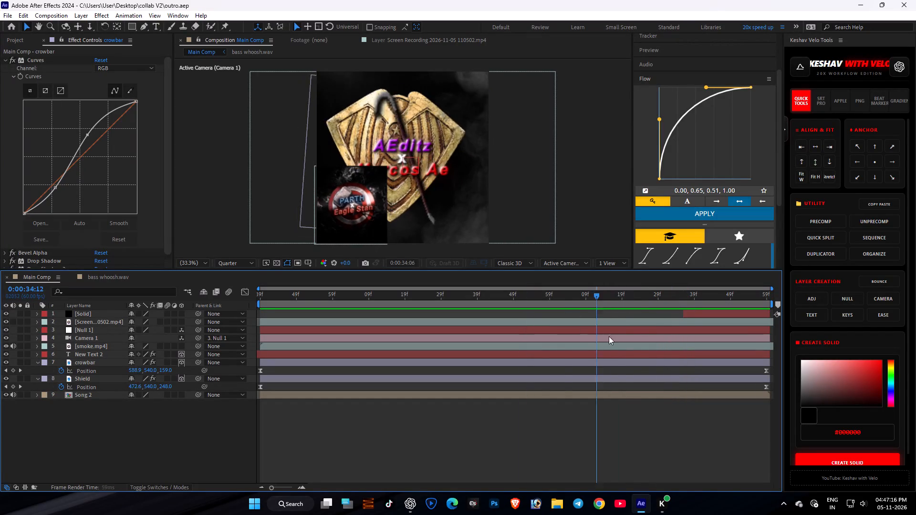
# Keyframe the Solid layer's opacity from 0% at 0:00:34:36 to 100% at 0:00:34:59 for a fade to black.
pyautogui.click(687, 312)
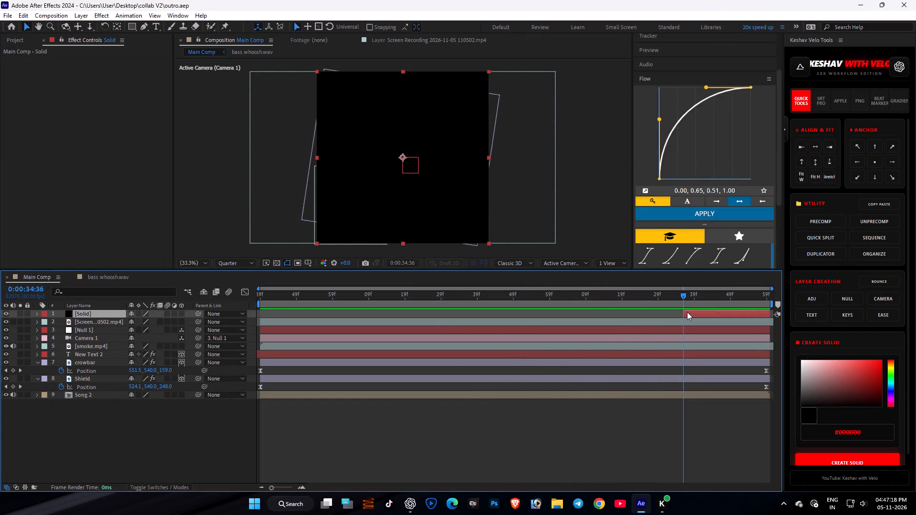
pyautogui.press('t')
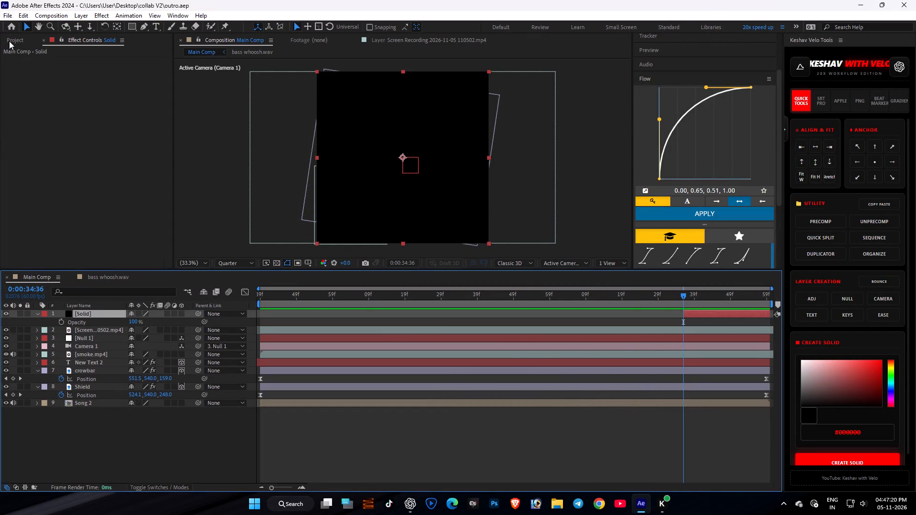
pyautogui.click(61, 320)
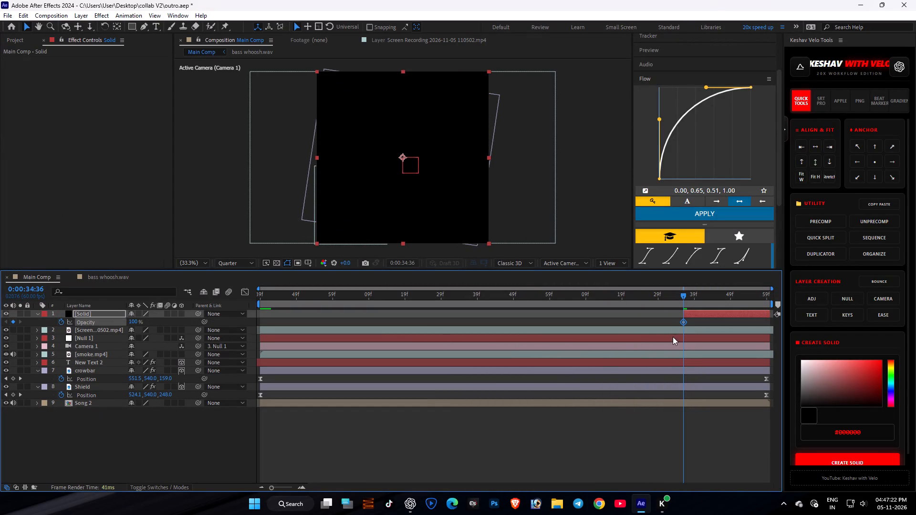
pyautogui.moveTo(683, 320); pyautogui.dragTo(760, 334)
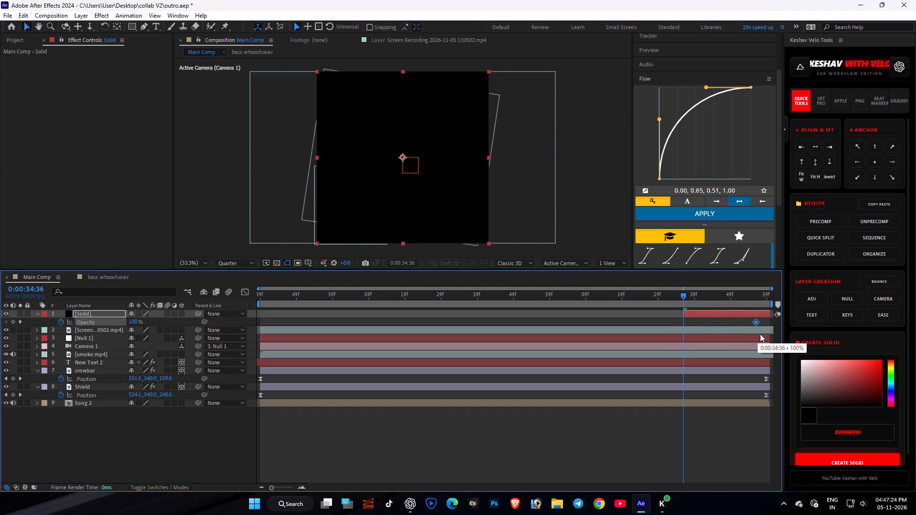
pyautogui.moveTo(760, 334); pyautogui.dragTo(765, 336)
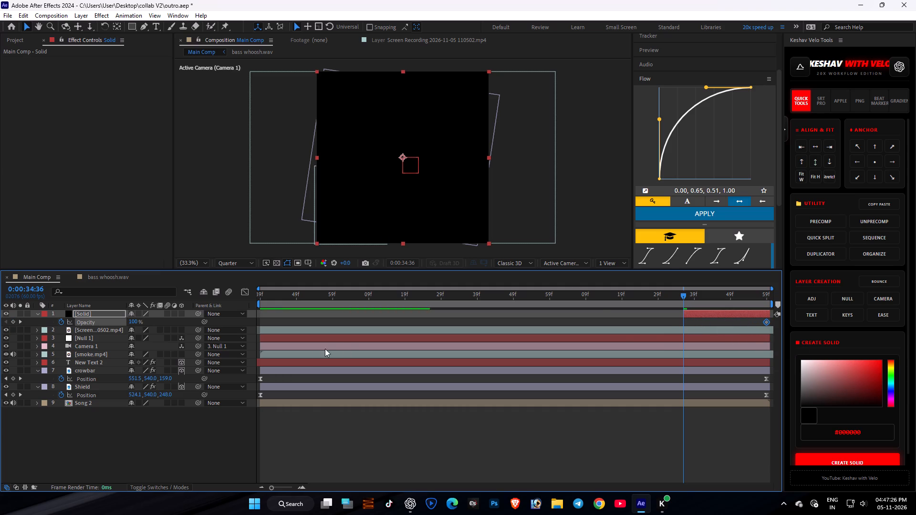
pyautogui.moveTo(135, 323); pyautogui.dragTo(10, 323)
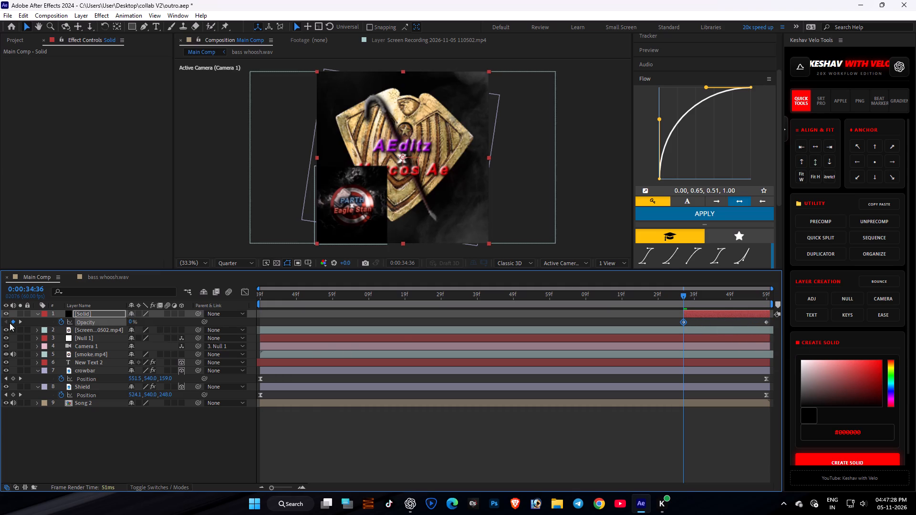
# Scrub through the last second of the composition to check the Solid layer's fade to black.
pyautogui.moveTo(633, 299); pyautogui.dragTo(671, 311)
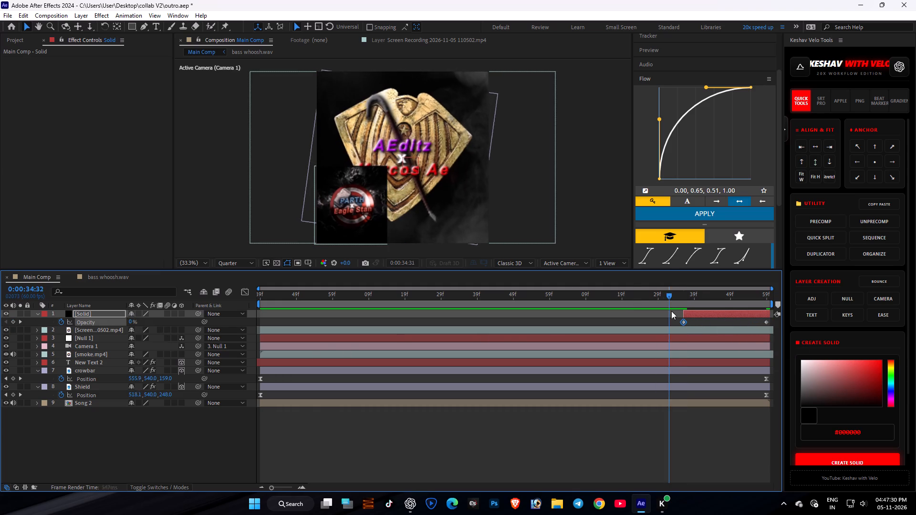
pyautogui.moveTo(671, 311); pyautogui.dragTo(749, 362)
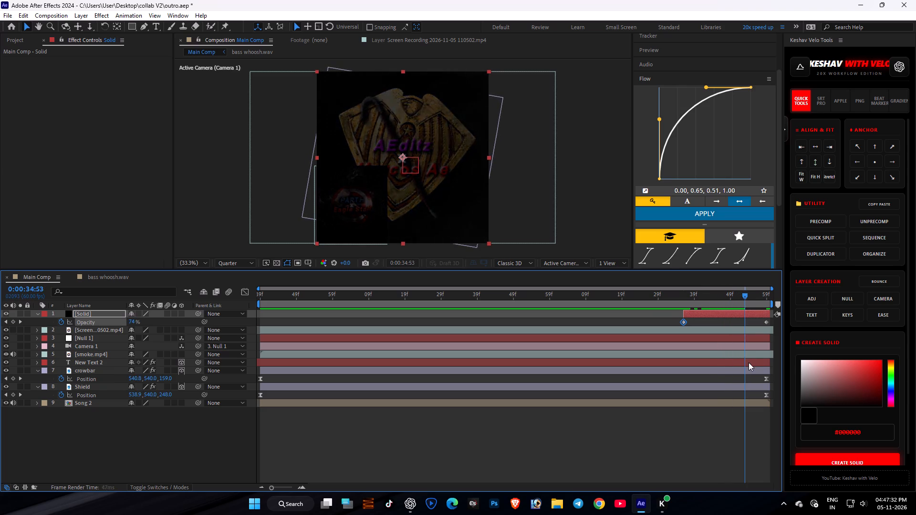
pyautogui.moveTo(749, 362); pyautogui.dragTo(753, 362)
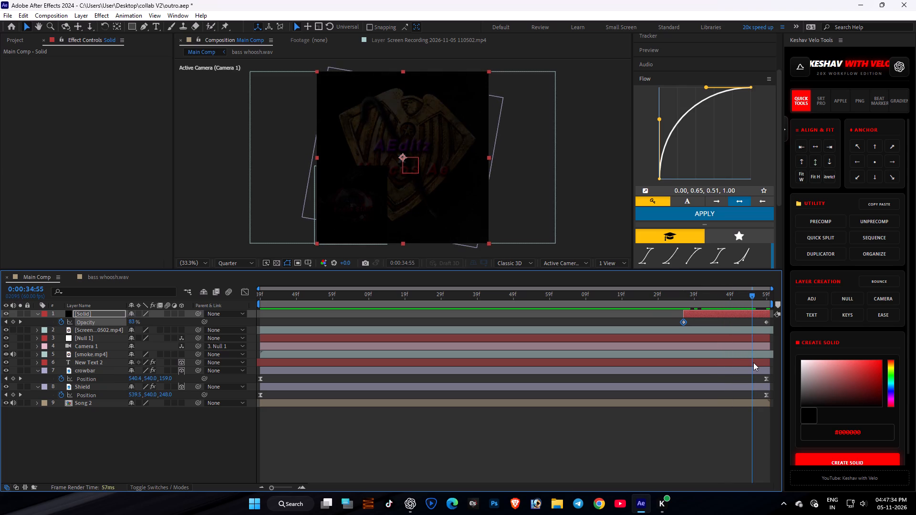
pyautogui.moveTo(753, 362); pyautogui.dragTo(763, 367)
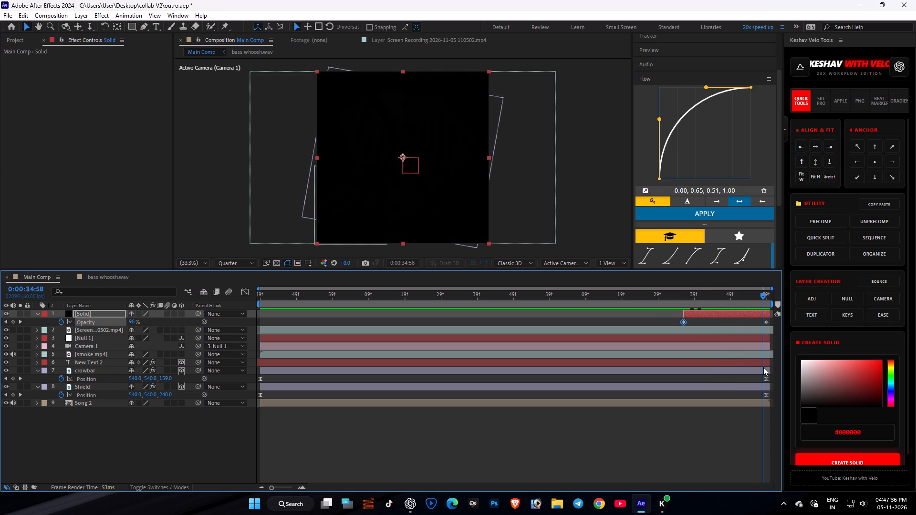
pyautogui.moveTo(763, 367); pyautogui.dragTo(729, 379)
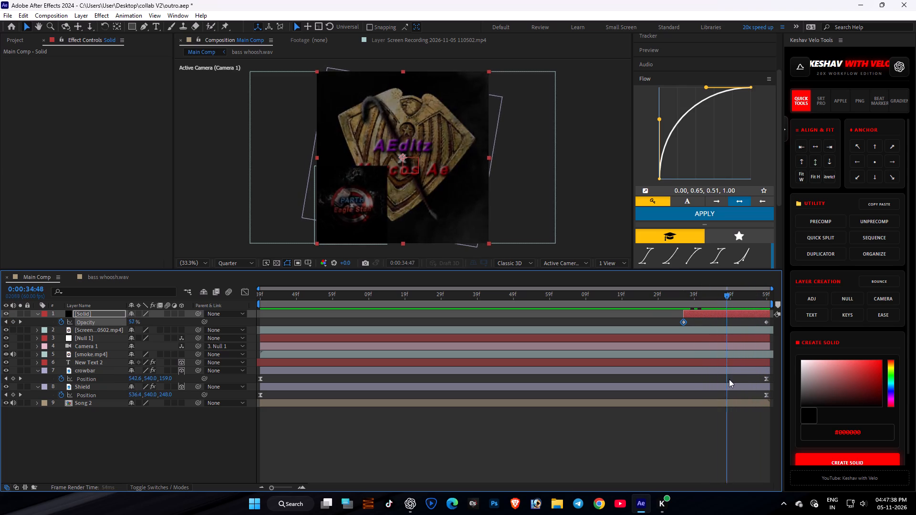
pyautogui.moveTo(729, 379); pyautogui.dragTo(760, 389)
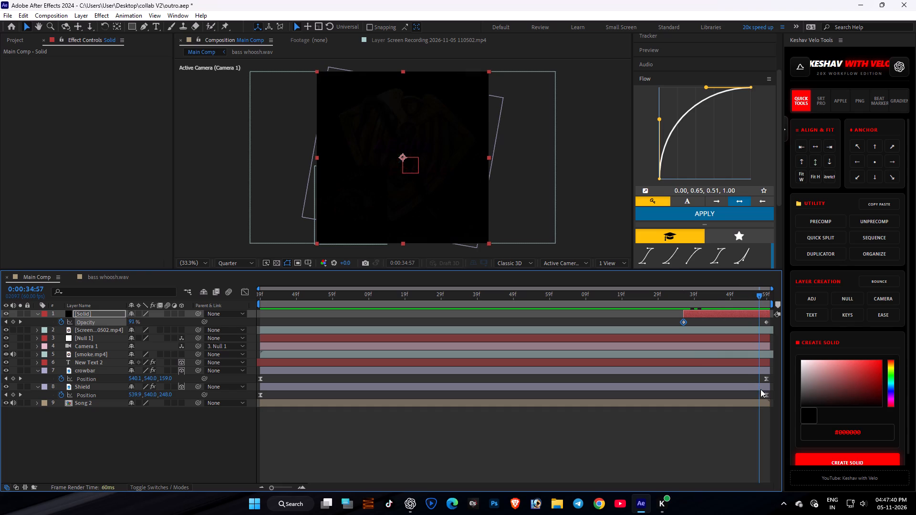
pyautogui.moveTo(760, 389); pyautogui.dragTo(637, 387)
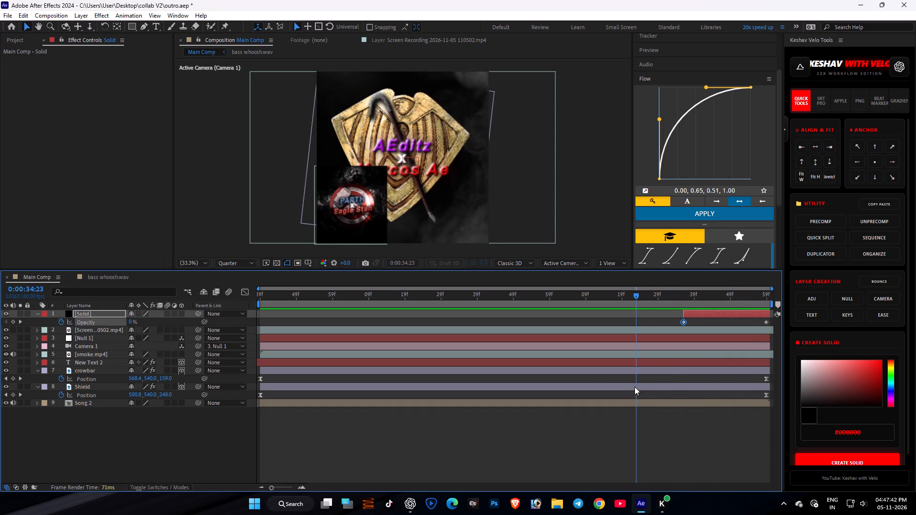
# Move the screen recording layer above the Solid layer in the layer stack.
pyautogui.click(81, 331)
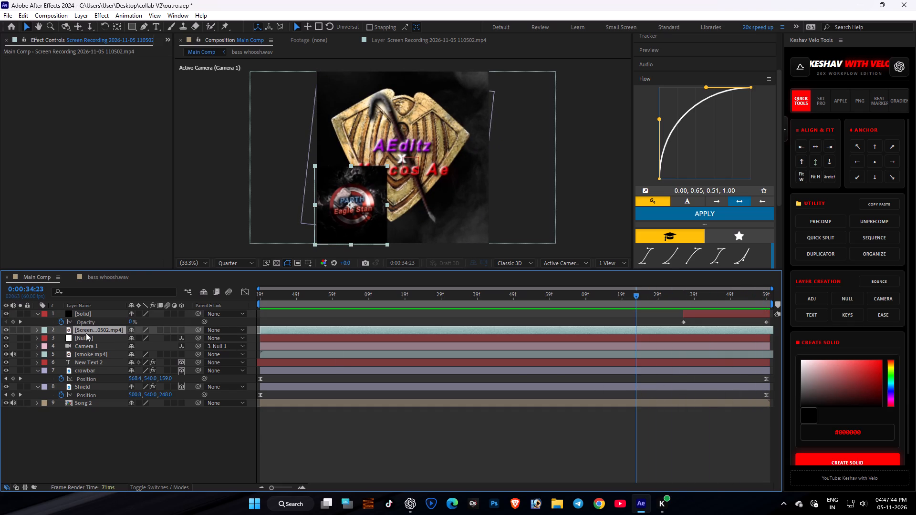
pyautogui.moveTo(83, 331); pyautogui.dragTo(89, 312)
# Scrub and play back the composition to check the fade beneath the screen recording overlay.
pyautogui.moveTo(364, 300); pyautogui.dragTo(628, 309)
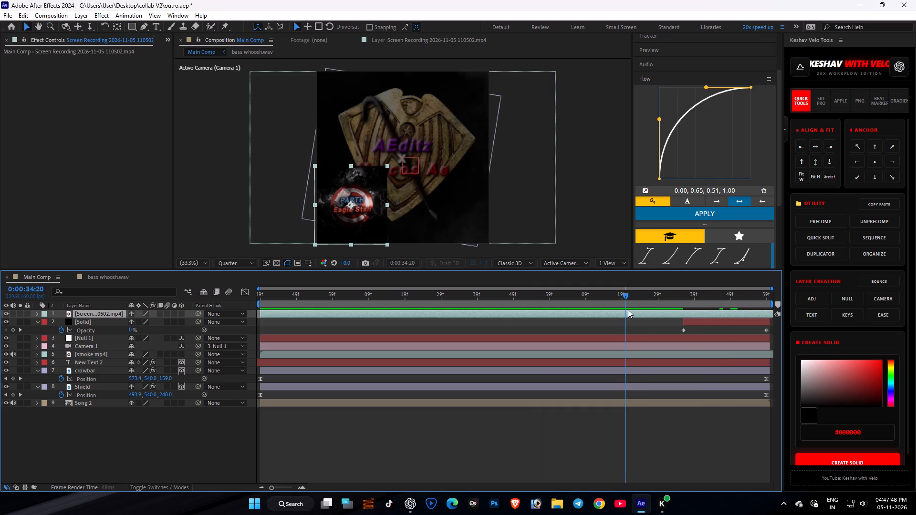
pyautogui.moveTo(628, 309); pyautogui.dragTo(730, 360)
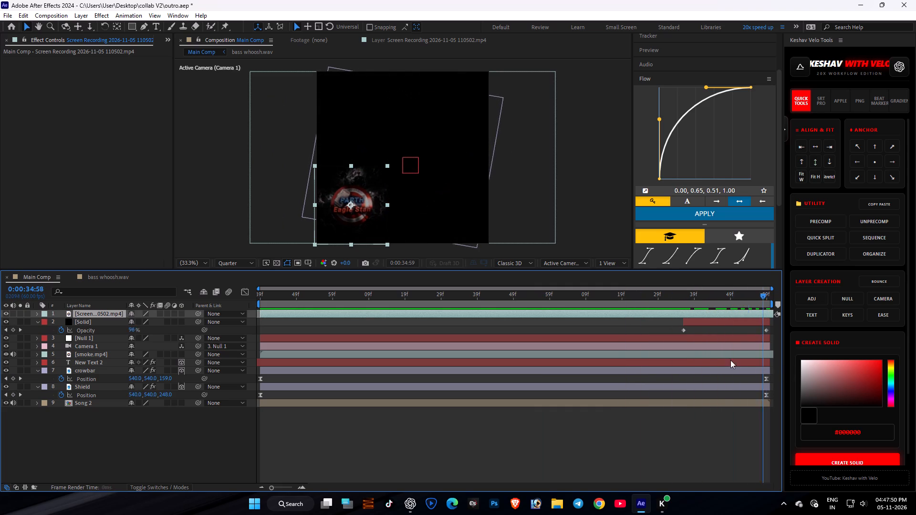
pyautogui.moveTo(730, 360); pyautogui.dragTo(662, 364)
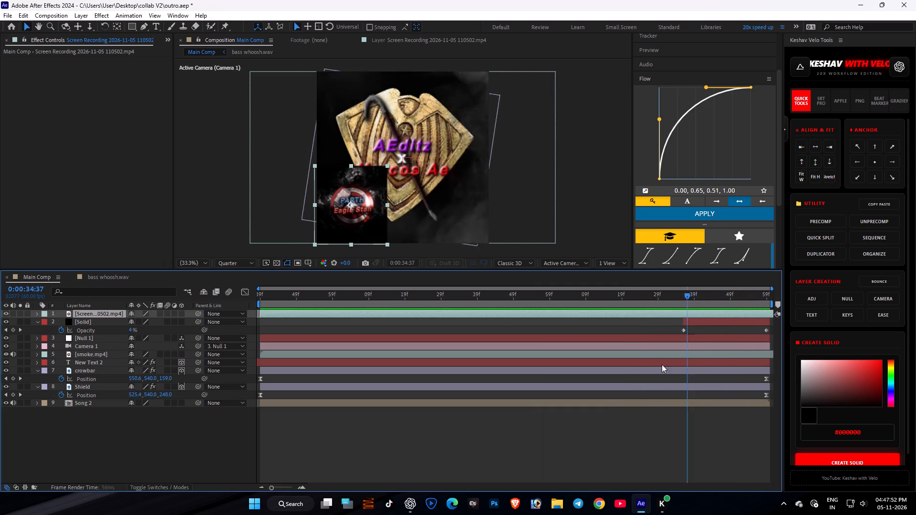
pyautogui.moveTo(662, 364); pyautogui.dragTo(638, 361)
pyautogui.press('space')
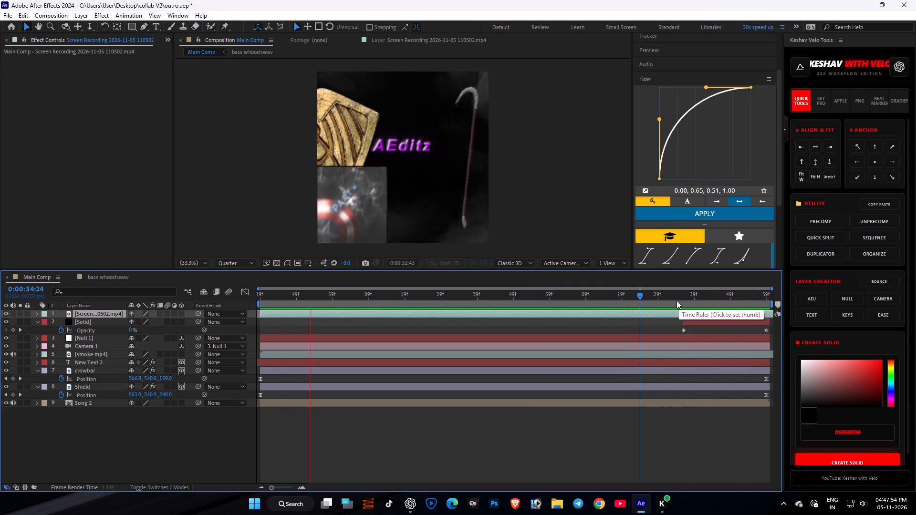
pyautogui.click(667, 294)
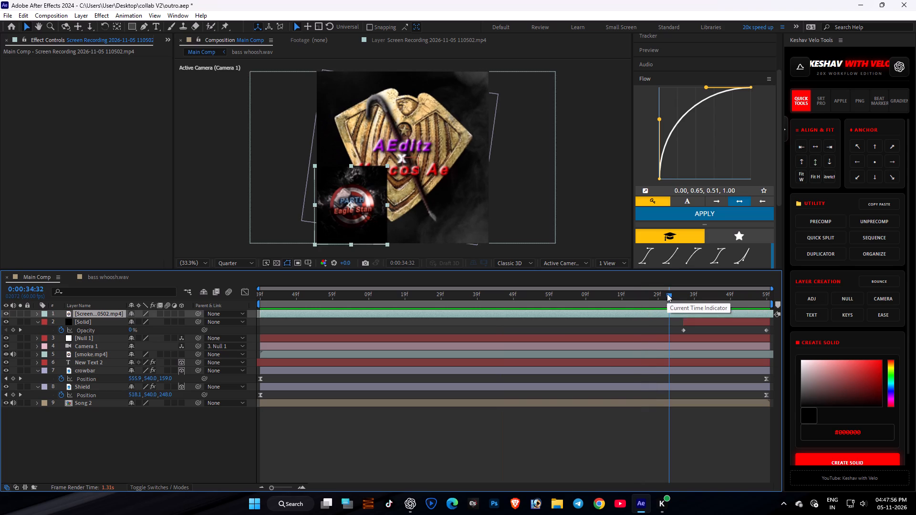
pyautogui.moveTo(667, 294); pyautogui.dragTo(681, 296)
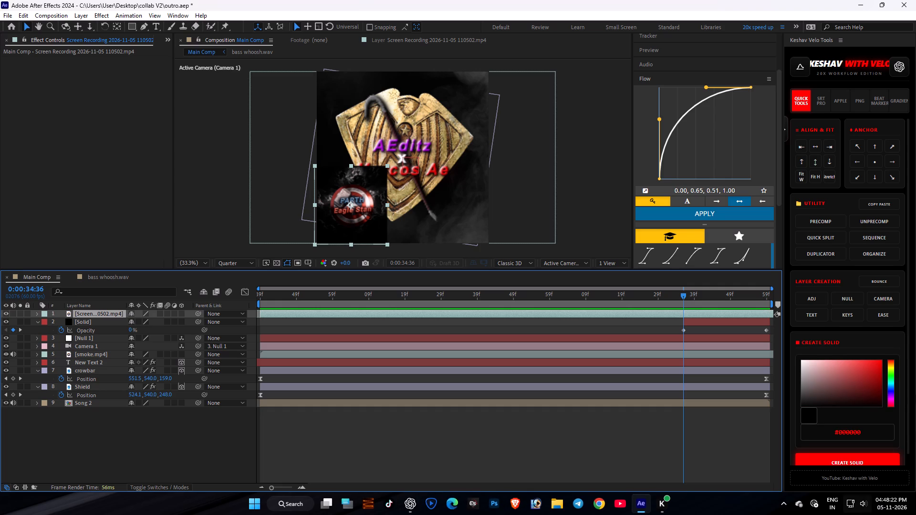
# Apply Easy Ease to both opacity keyframes of the Solid layer and play the composition back from the work area's start.
pyautogui.click(712, 458)
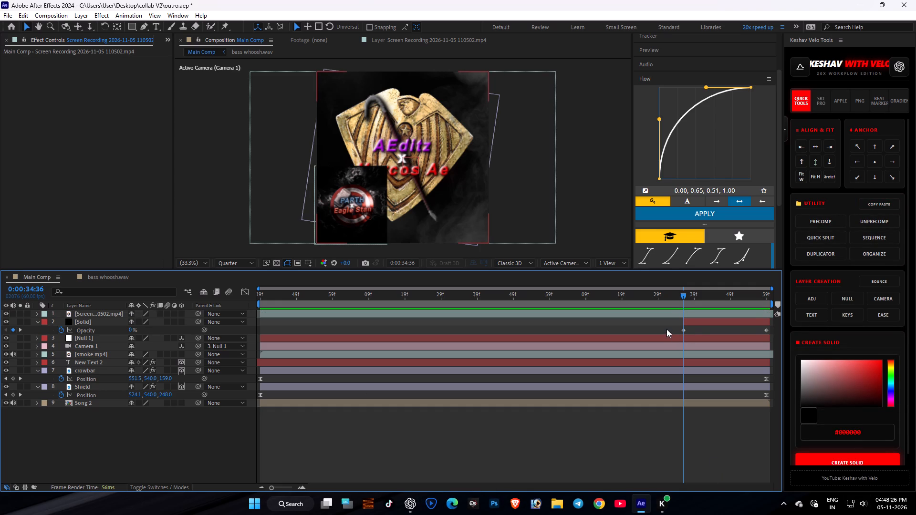
pyautogui.moveTo(666, 329); pyautogui.dragTo(770, 337)
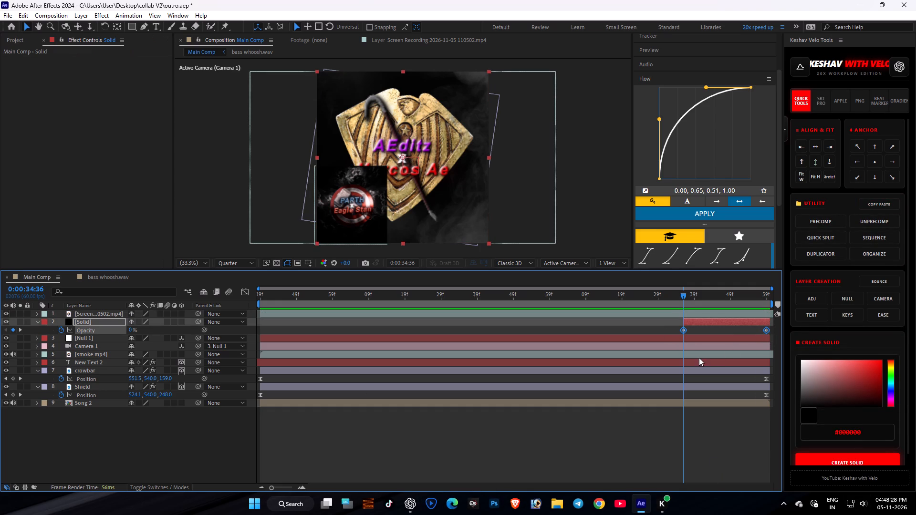
pyautogui.press('F9')
pyautogui.click(681, 443)
pyautogui.moveTo(647, 301); pyautogui.dragTo(0, 299)
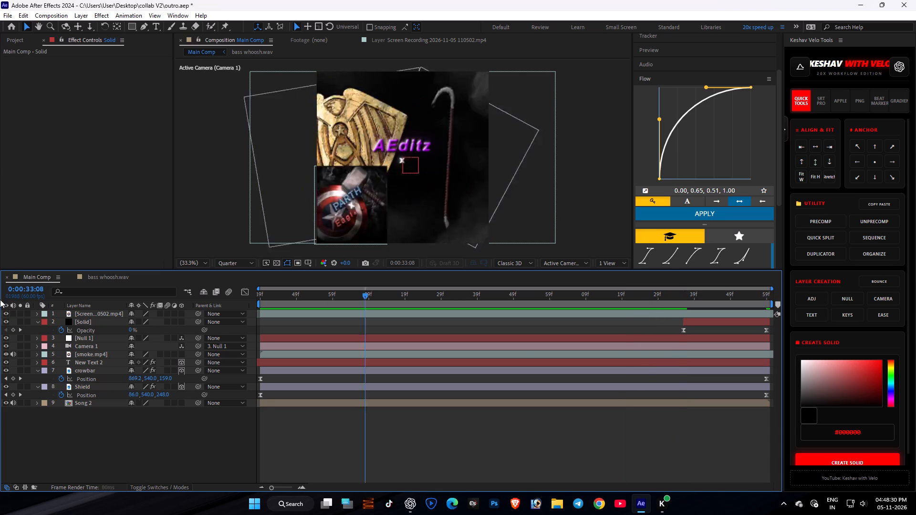
pyautogui.moveTo(0, 299); pyautogui.dragTo(0, 286)
pyautogui.press('space')
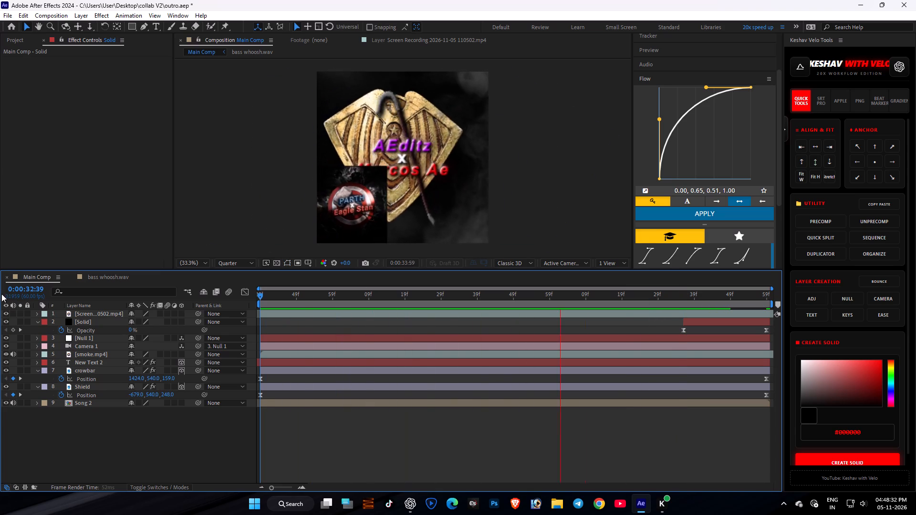
pyautogui.press('space')
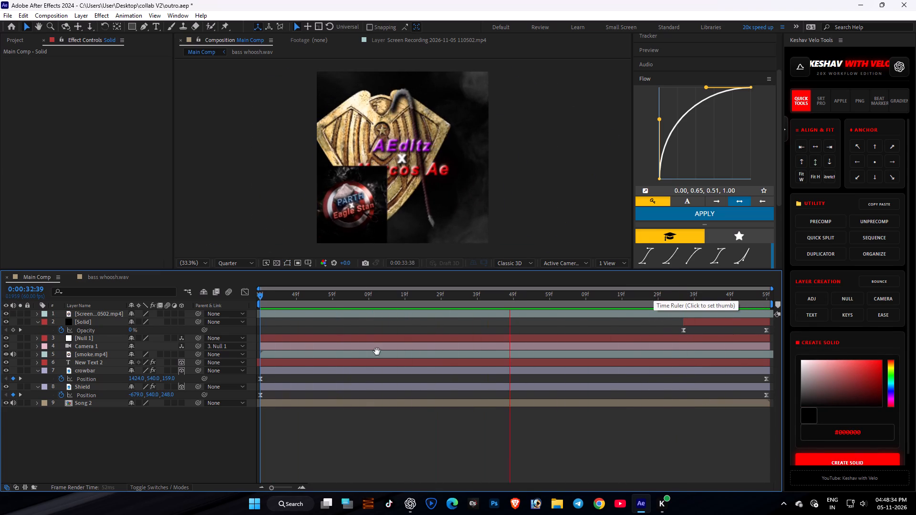
# Apply the Flow curve 0.00, 0.65, 0.51, 1.00 to the crowbar layer's Z Rotation keyframes and scrub through the motion.
pyautogui.click(85, 369)
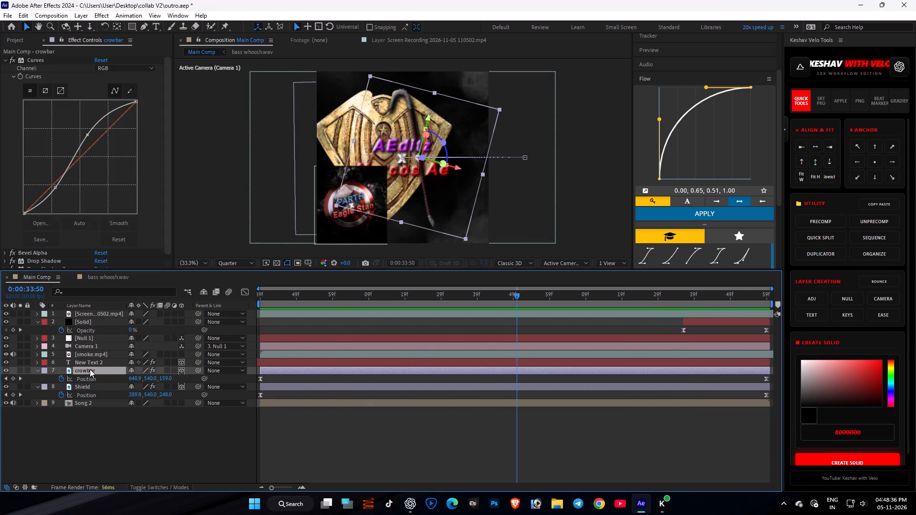
pyautogui.press('r')
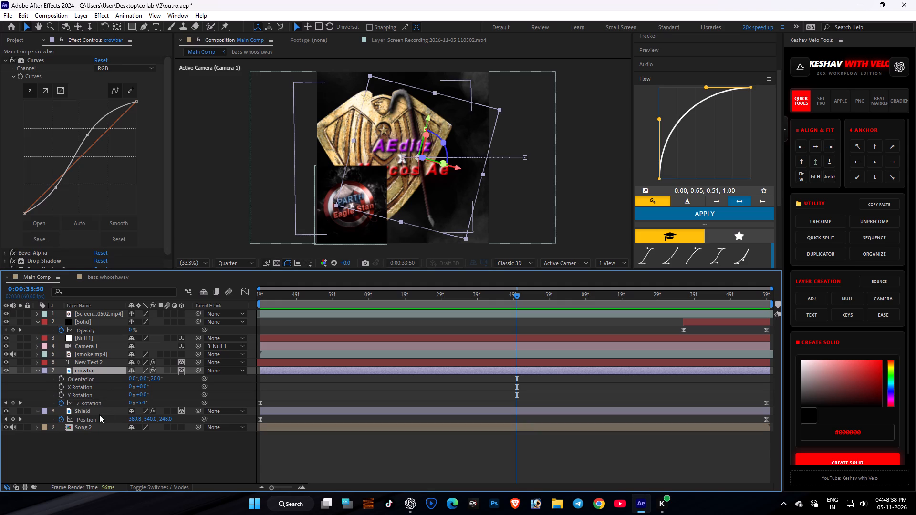
pyautogui.click(90, 411)
pyautogui.press('r')
pyautogui.moveTo(256, 396); pyautogui.dragTo(711, 420)
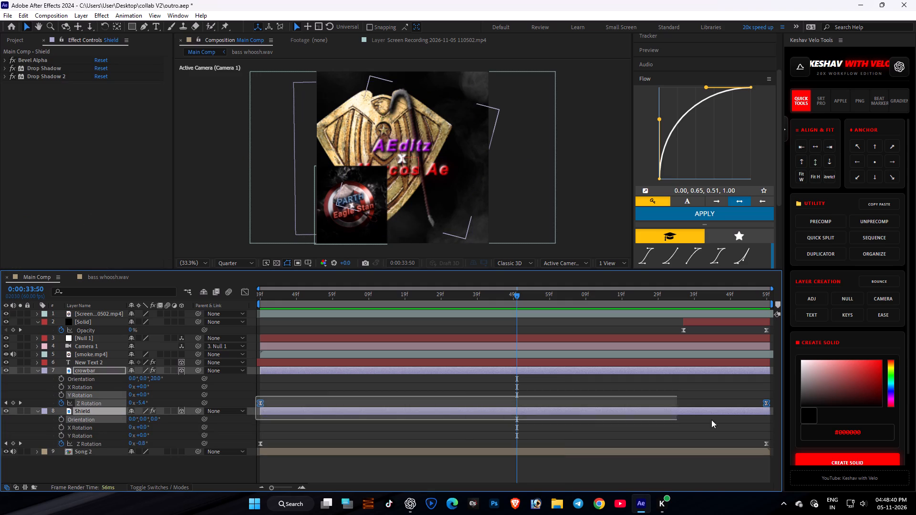
pyautogui.moveTo(711, 420); pyautogui.dragTo(768, 415)
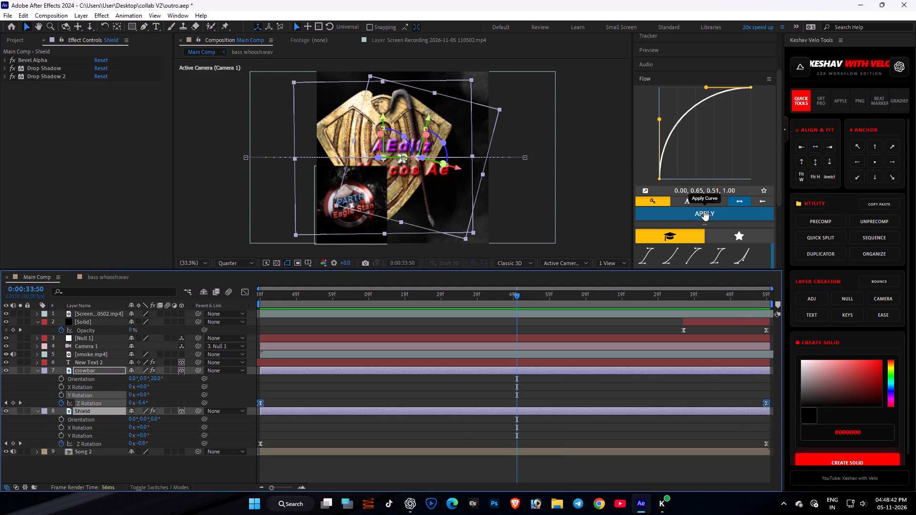
pyautogui.click(702, 210)
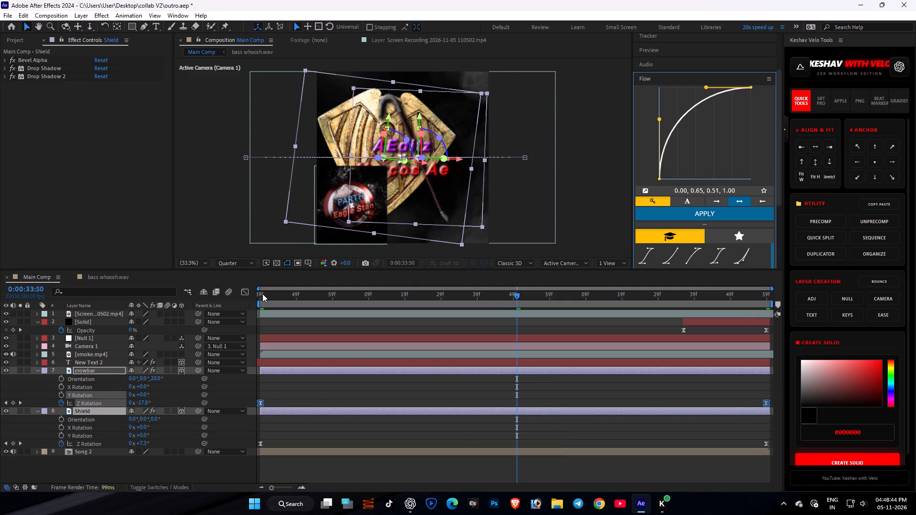
pyautogui.moveTo(262, 294); pyautogui.dragTo(481, 373)
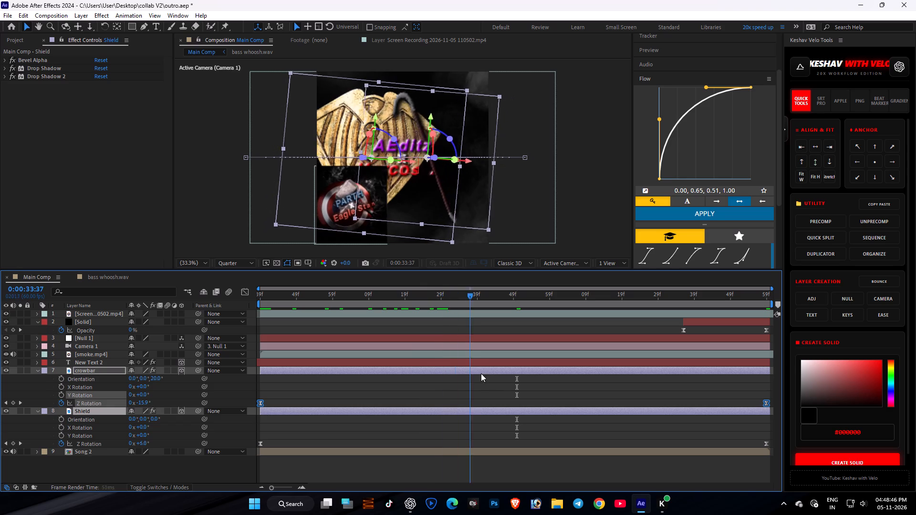
pyautogui.moveTo(481, 373); pyautogui.dragTo(867, 402)
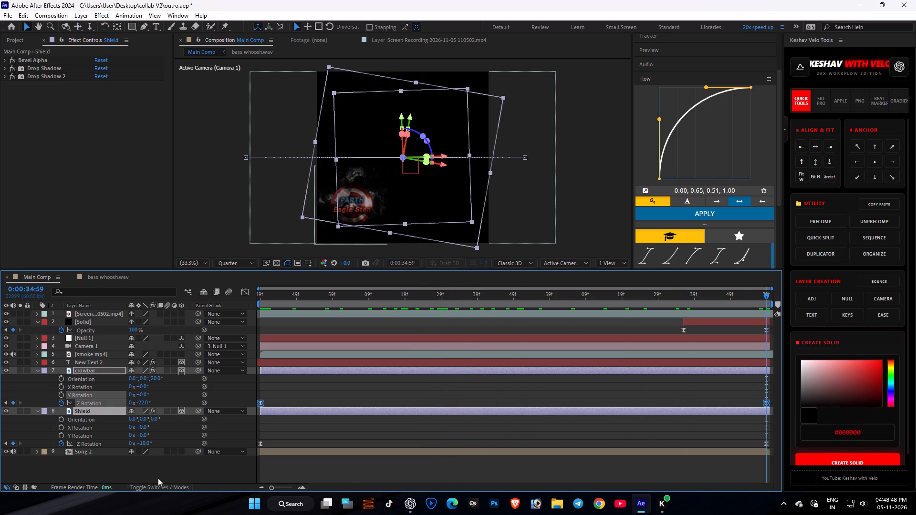
# Apply the Flow curve 0.00, 0.65, 0.51, 1.00 to the Shield layer's Z Rotation keyframes.
pyautogui.click(118, 442)
pyautogui.click(749, 213)
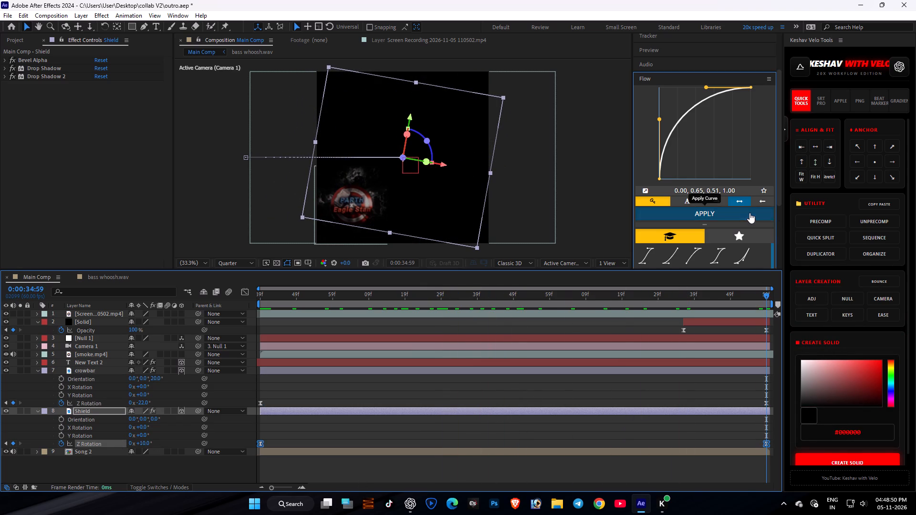
pyautogui.click(338, 329)
# Play the composition back from 0:00:32:39 and save the project.
pyautogui.moveTo(318, 293); pyautogui.dragTo(130, 319)
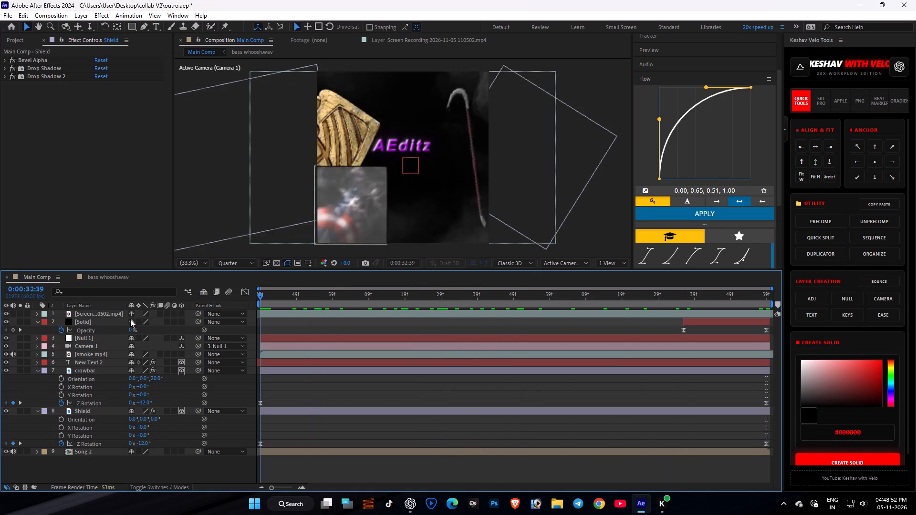
pyautogui.moveTo(130, 319); pyautogui.dragTo(34, 323)
pyautogui.press('space')
pyautogui.hotkey('ctrl', 's')
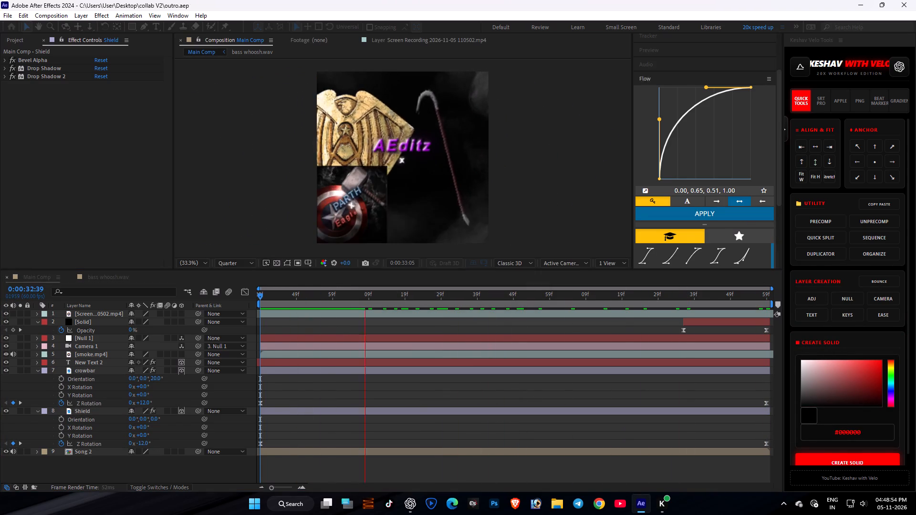
# Collapse the layers' properties and play the composition back from the work area's start at 0:00:32:39.
pyautogui.press('u')
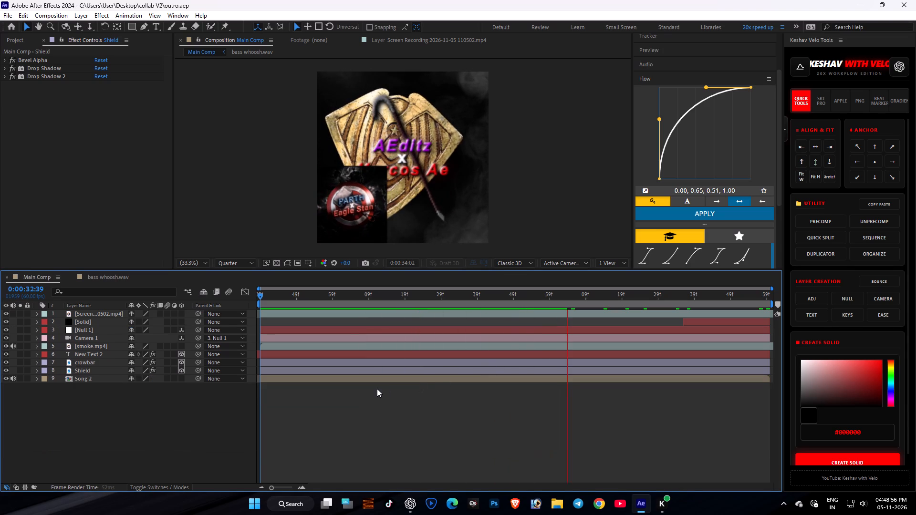
pyautogui.click(377, 389)
pyautogui.moveTo(312, 300); pyautogui.dragTo(86, 299)
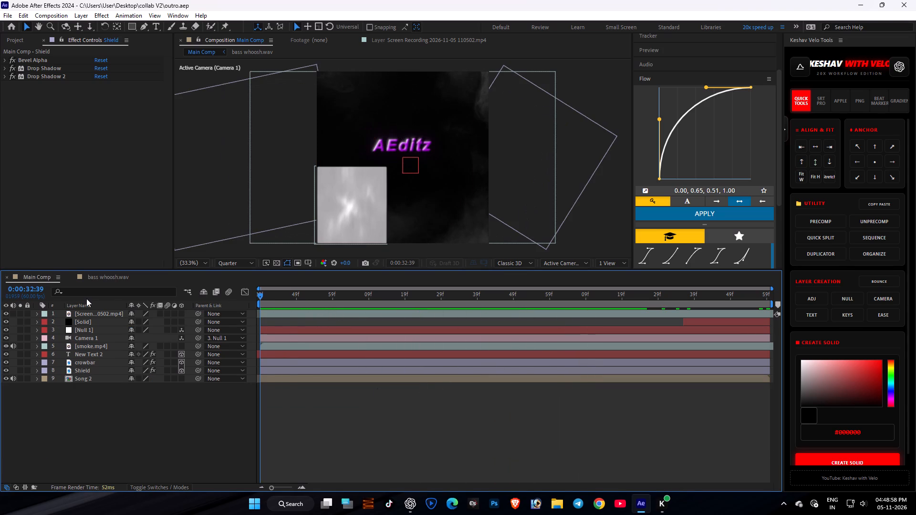
pyautogui.press('space')
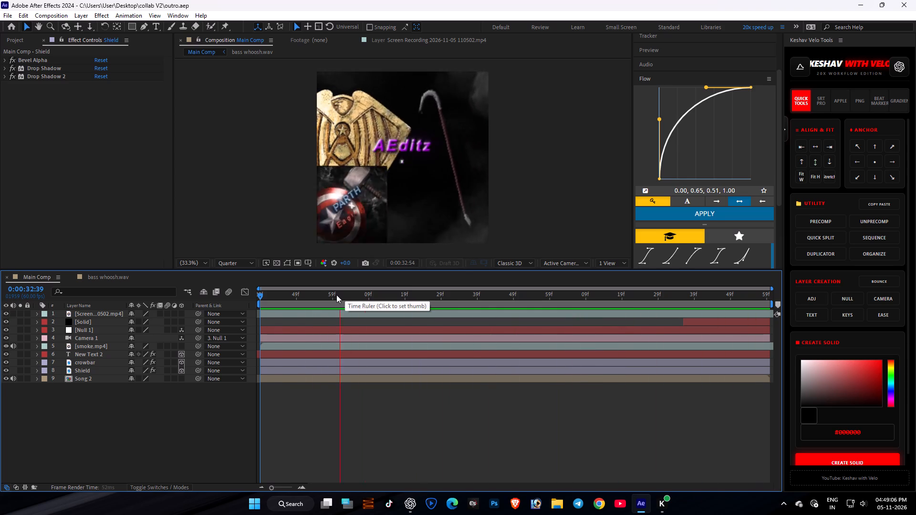
pyautogui.moveTo(336, 295); pyautogui.dragTo(170, 309)
pyautogui.press('space')
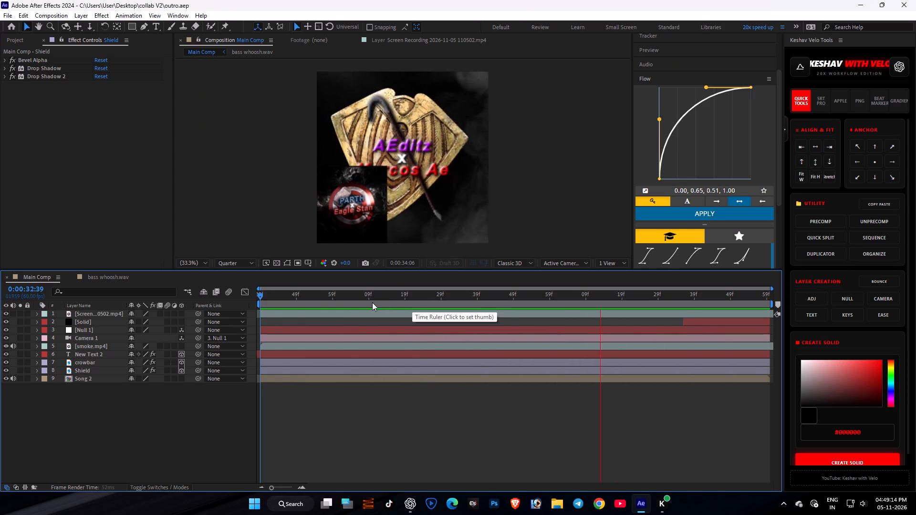
# Scrub between 0:00:32:45 and 0:00:33:17 to compare the shield and crowbar entrance with the reference recording.
pyautogui.moveTo(363, 302); pyautogui.dragTo(398, 335)
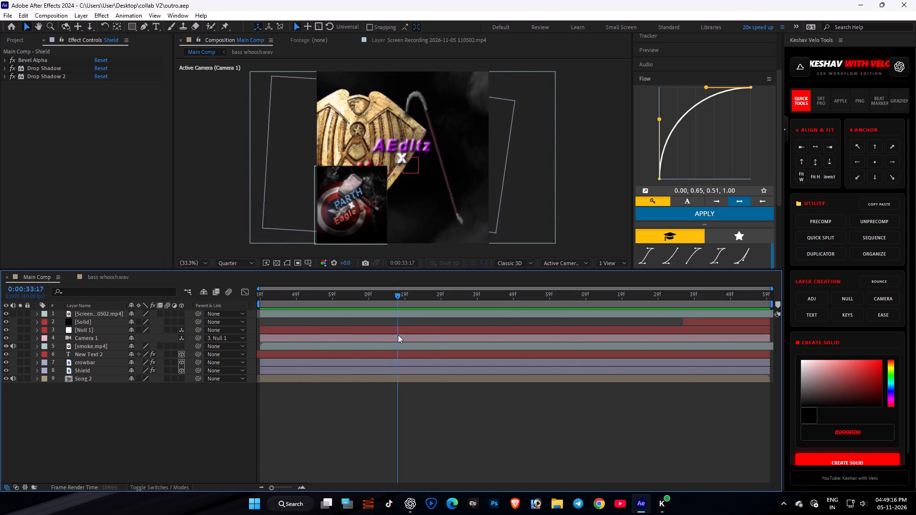
pyautogui.moveTo(398, 335); pyautogui.dragTo(292, 365)
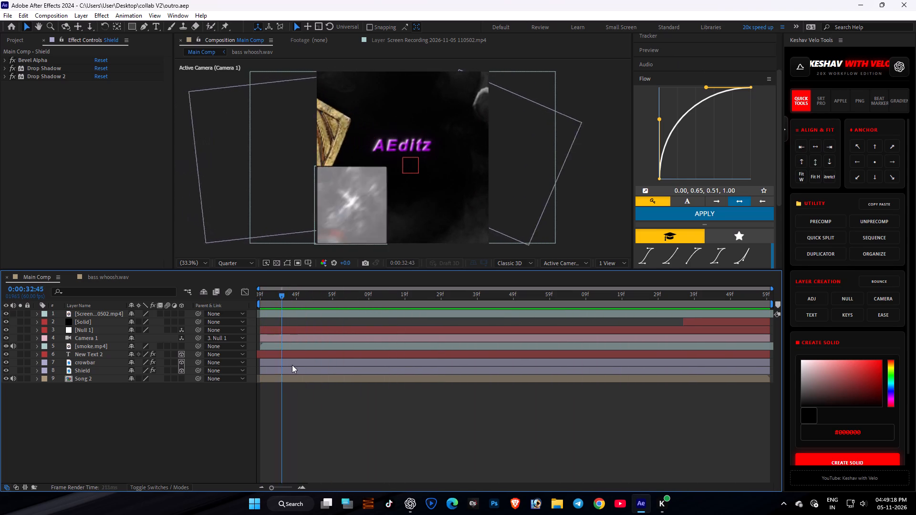
pyautogui.moveTo(292, 365); pyautogui.dragTo(284, 370)
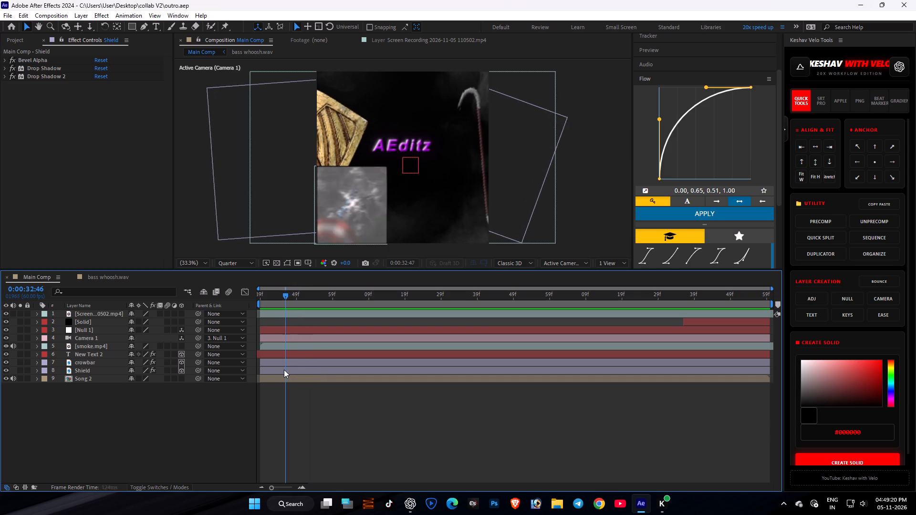
pyautogui.moveTo(284, 370); pyautogui.dragTo(313, 377)
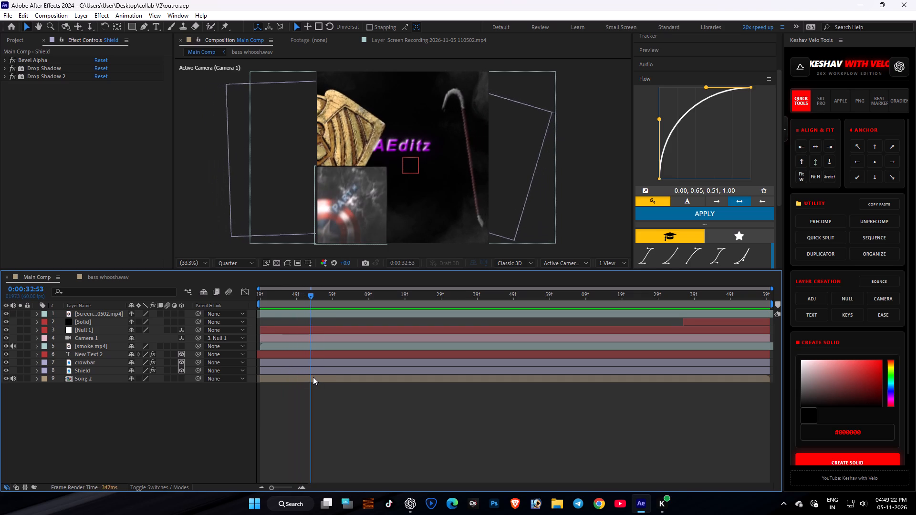
pyautogui.moveTo(313, 377); pyautogui.dragTo(318, 381)
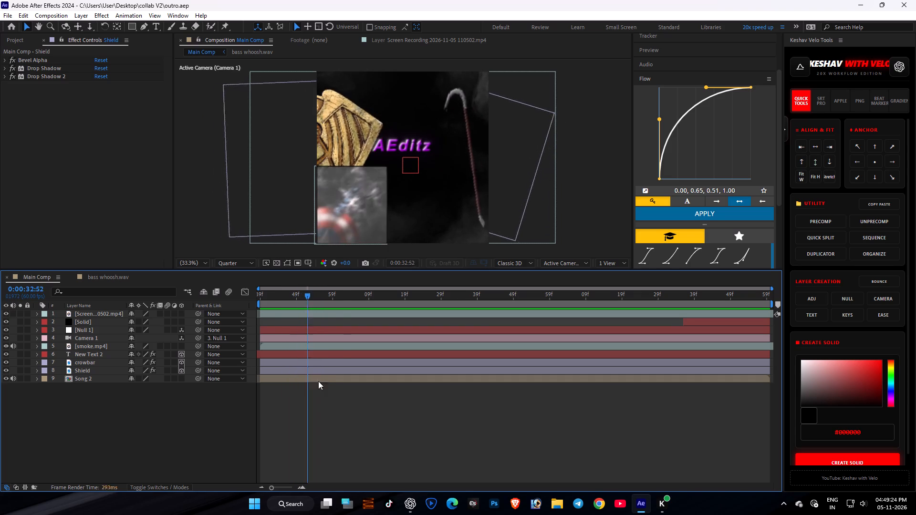
pyautogui.moveTo(318, 381); pyautogui.dragTo(346, 387)
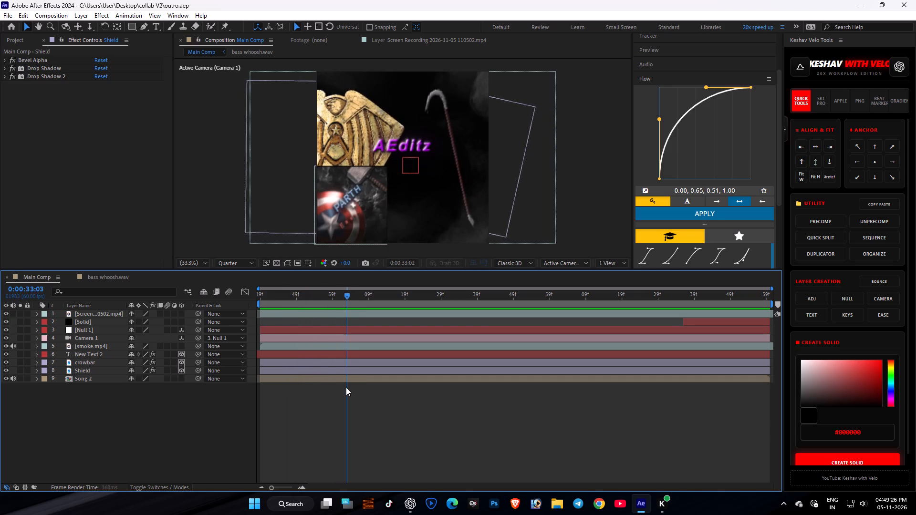
pyautogui.moveTo(346, 387); pyautogui.dragTo(351, 387)
pyautogui.click(323, 309)
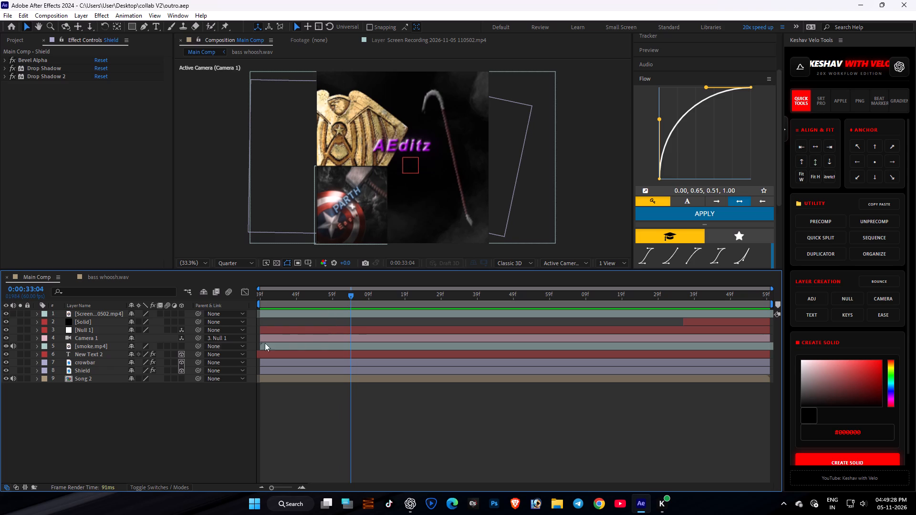
# Scrub to 0:00:32:56 and inspect the New Text 2 layer's Transform properties.
pyautogui.click(107, 355)
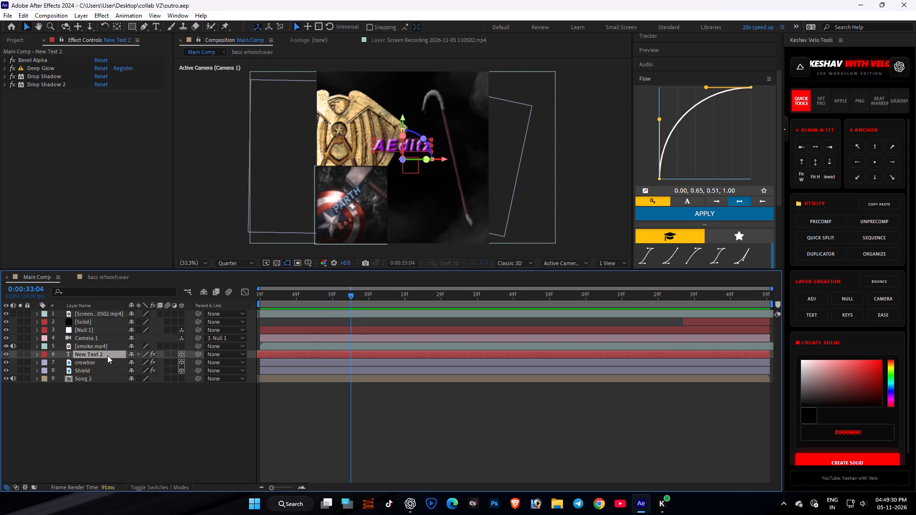
pyautogui.moveTo(345, 298); pyautogui.dragTo(292, 302)
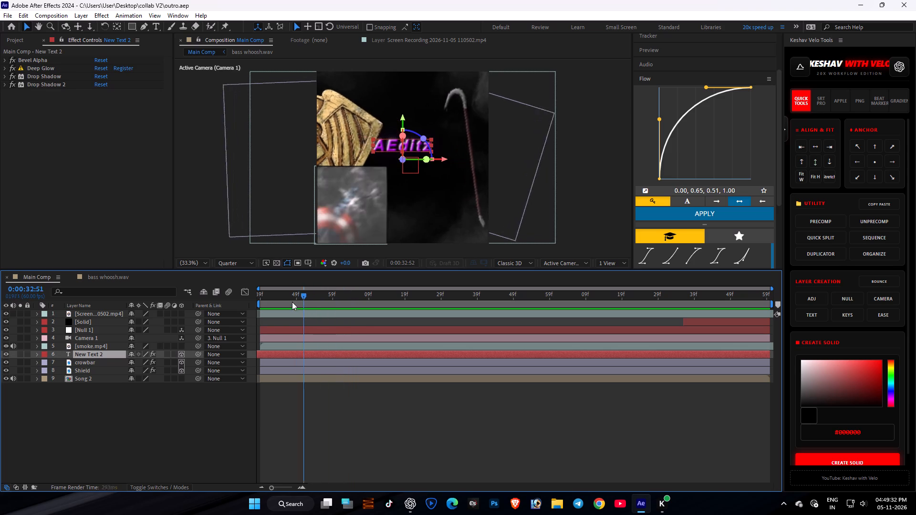
pyautogui.moveTo(292, 302); pyautogui.dragTo(321, 351)
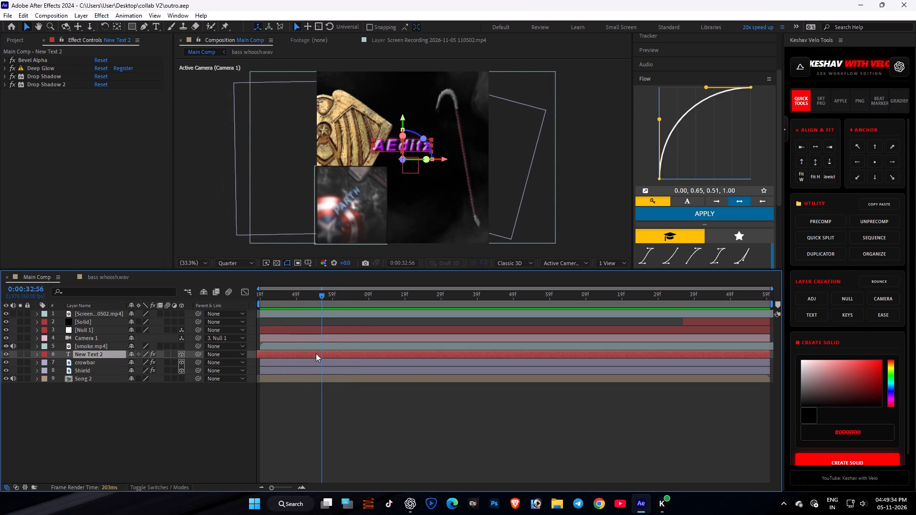
pyautogui.press('u')
pyautogui.click(36, 357)
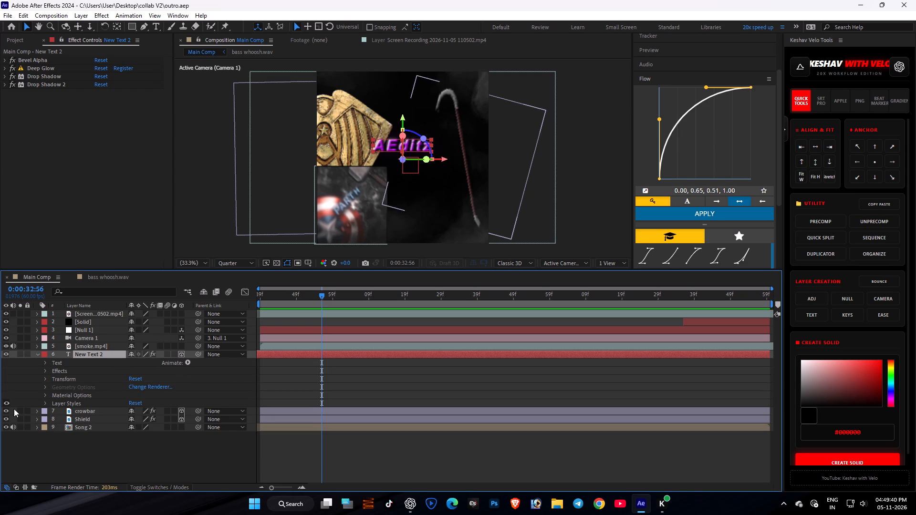
pyautogui.click(49, 392)
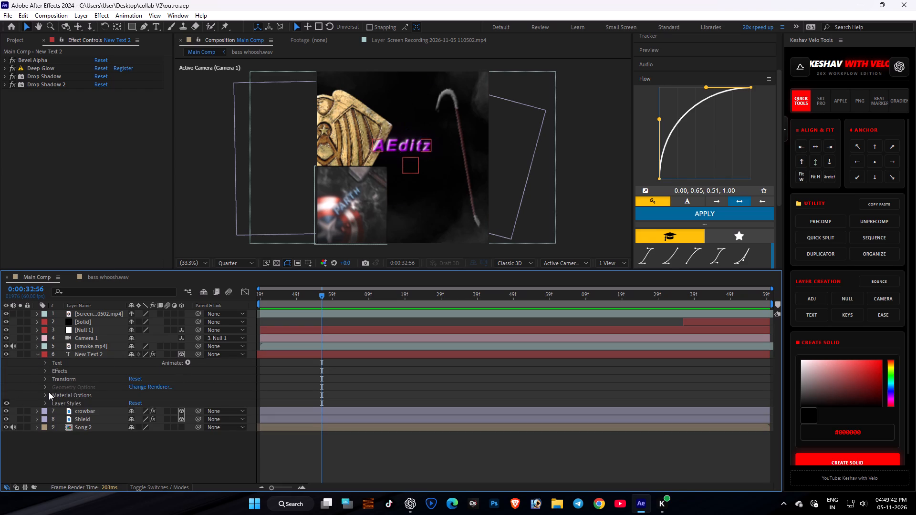
pyautogui.click(46, 394)
pyautogui.click(46, 394)
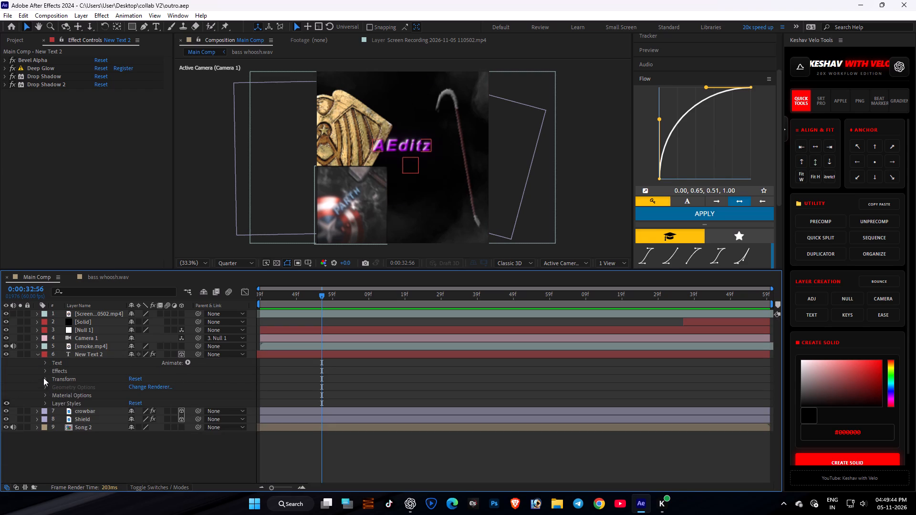
pyautogui.click(43, 371)
pyautogui.click(43, 371)
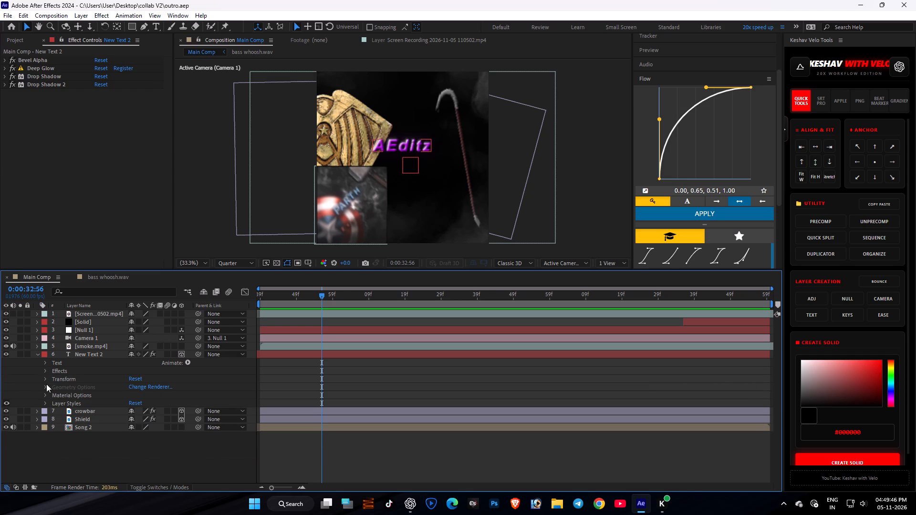
pyautogui.click(47, 380)
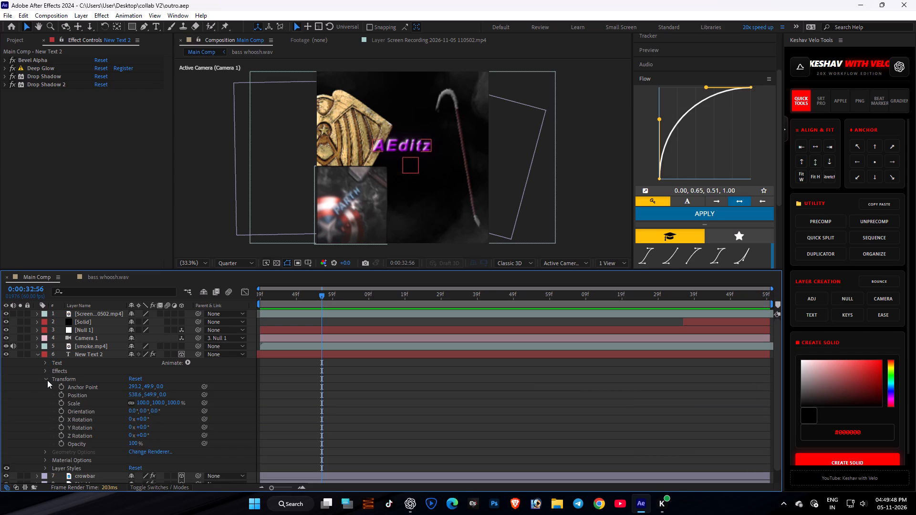
pyautogui.click(47, 380)
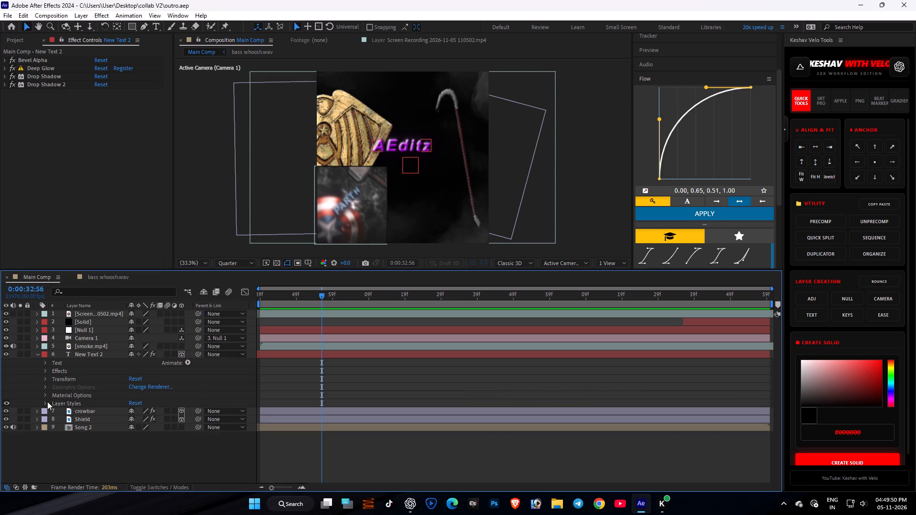
# Examine the New Text 2 layer's Bevel and Emboss style and the composition's 3D renderer settings, leaving all layers collapsed.
pyautogui.click(50, 392)
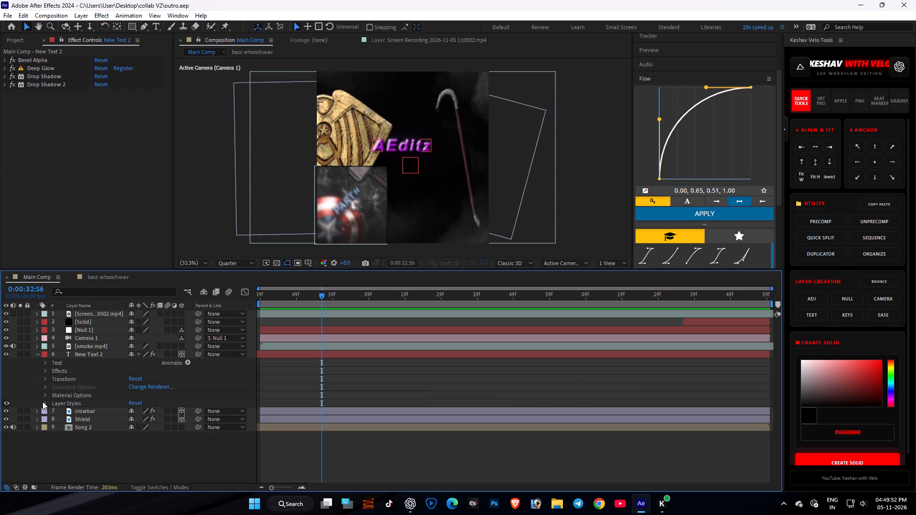
pyautogui.click(42, 402)
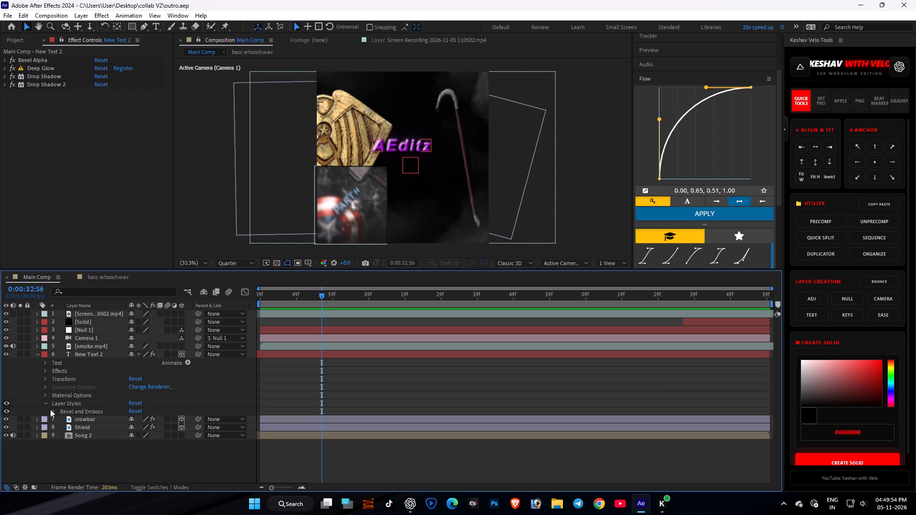
pyautogui.click(50, 409)
pyautogui.scroll(-2, 121, 385)
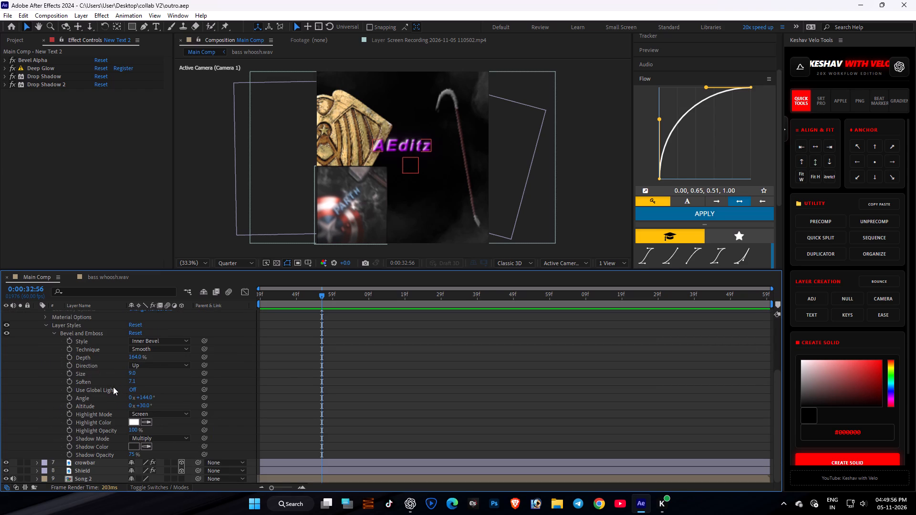
pyautogui.scroll(3, 113, 387)
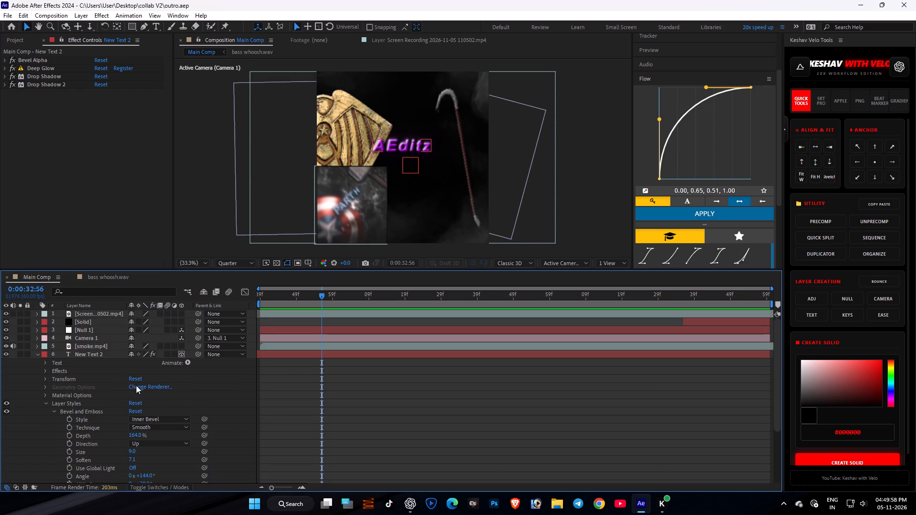
pyautogui.scroll(1, 141, 387)
pyautogui.click(141, 387)
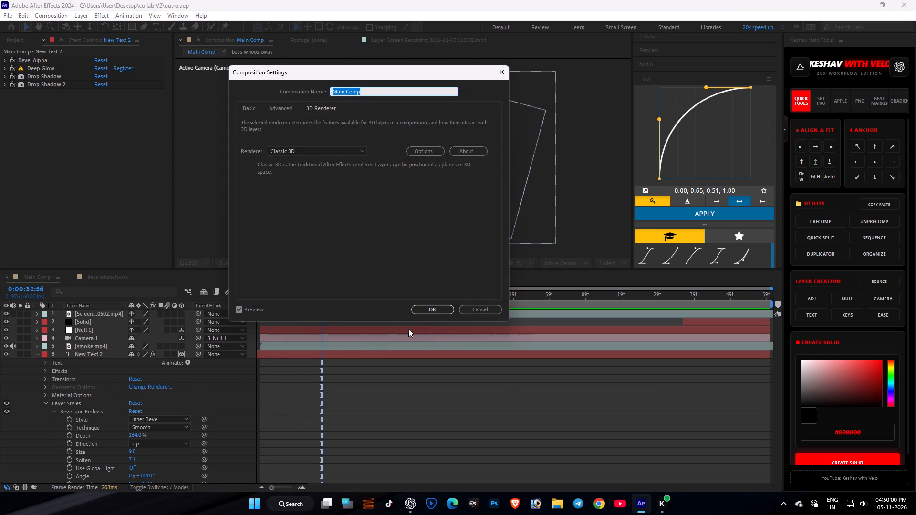
pyautogui.click(475, 308)
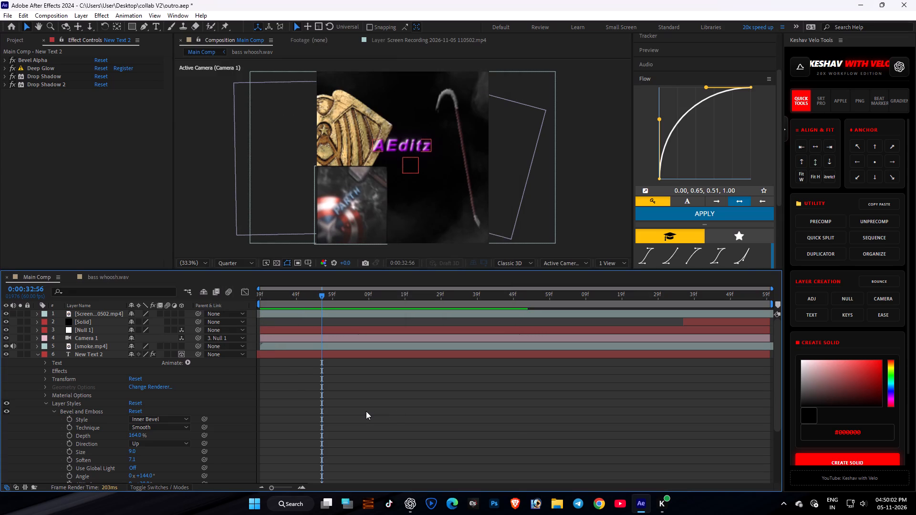
pyautogui.write('uuu')
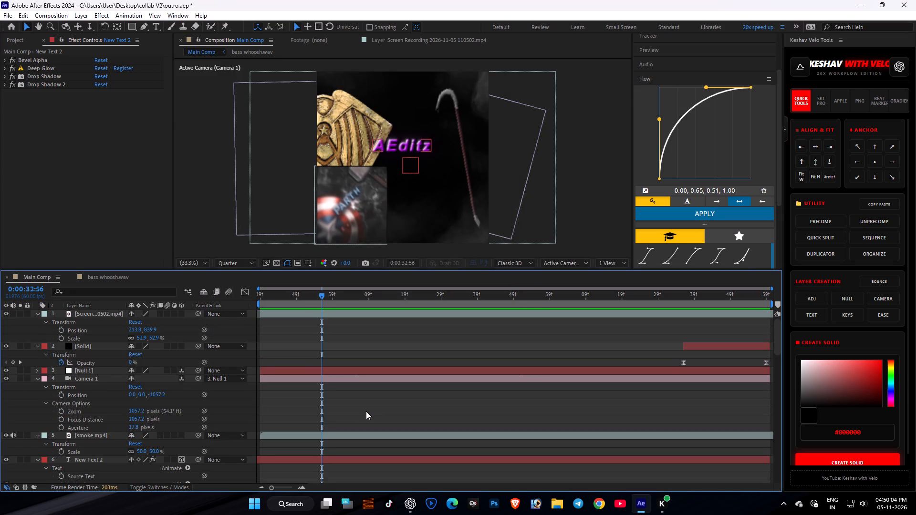
pyautogui.press('u')
pyautogui.click(365, 411)
pyautogui.click(320, 281)
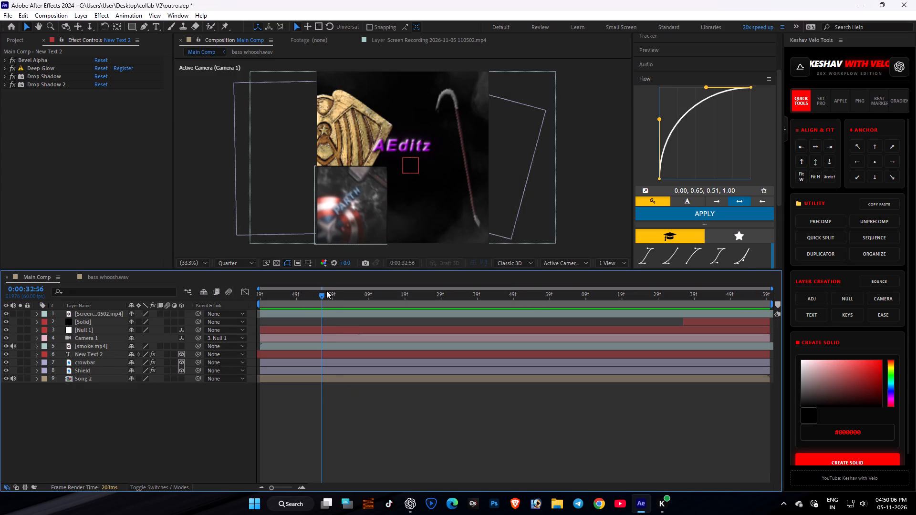
# Play the composition back from 0:00:32:39 and scrub through the shield and crowbar motion, returning to the start.
pyautogui.moveTo(331, 293); pyautogui.dragTo(0, 308)
pyautogui.press('space')
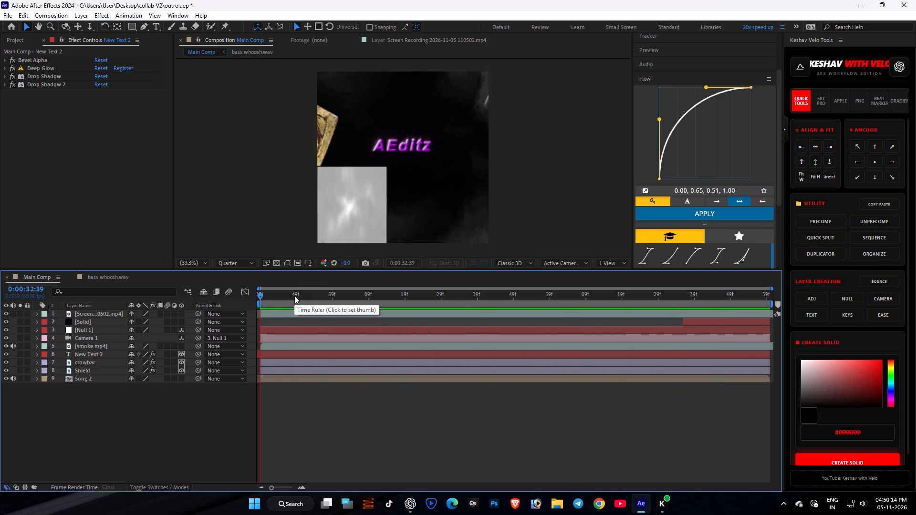
pyautogui.moveTo(294, 296); pyautogui.dragTo(248, 300)
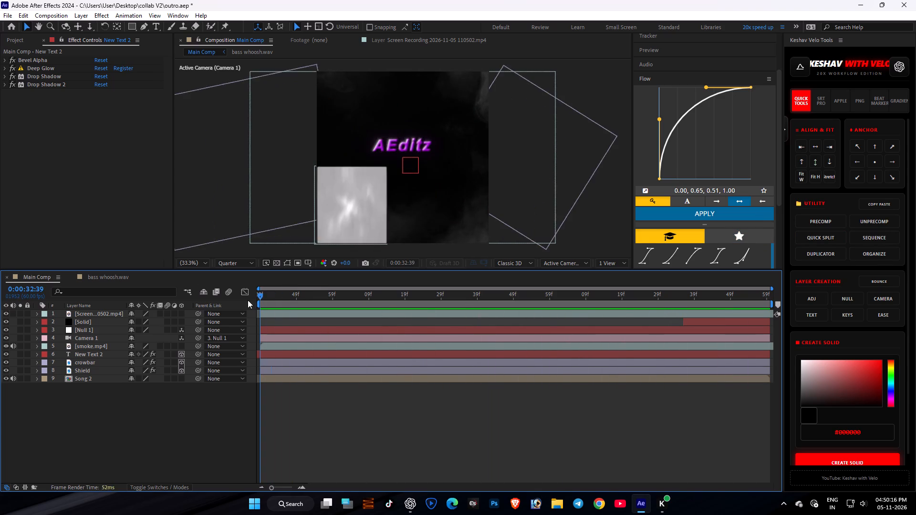
pyautogui.moveTo(248, 300); pyautogui.dragTo(613, 381)
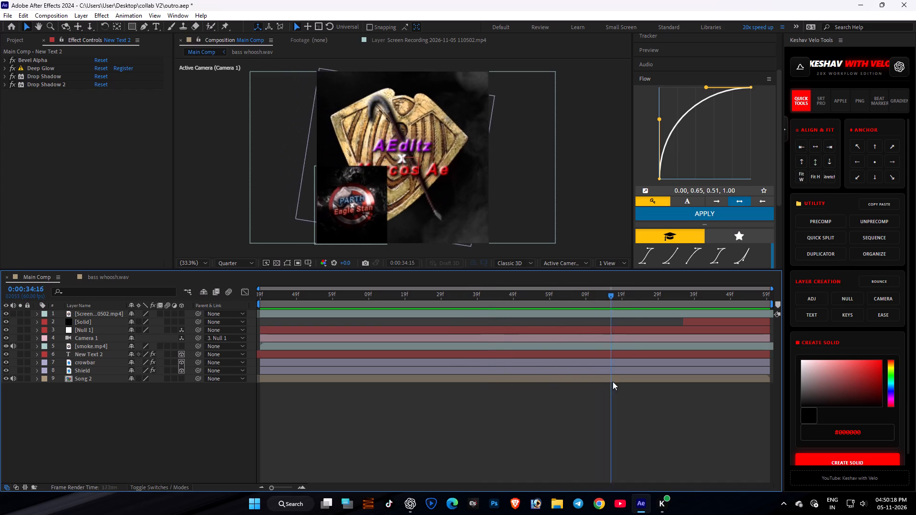
pyautogui.moveTo(613, 381); pyautogui.dragTo(309, 422)
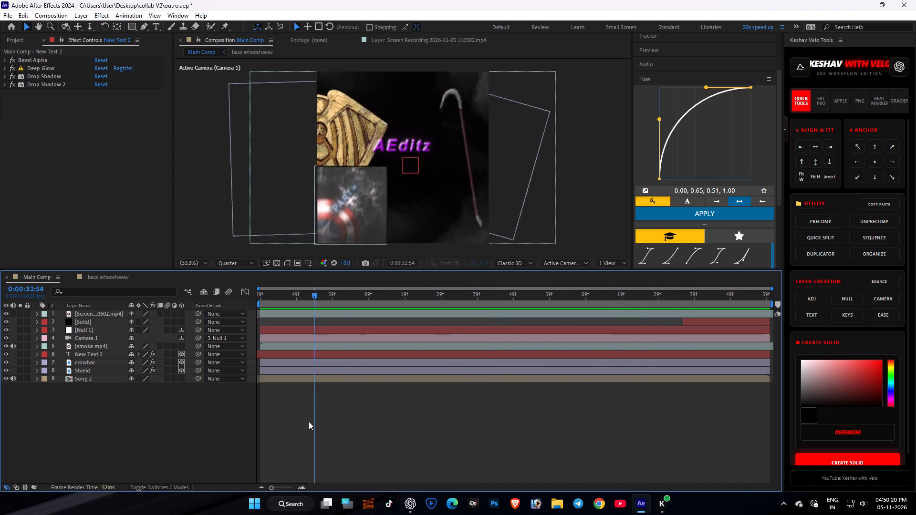
pyautogui.moveTo(309, 422); pyautogui.dragTo(115, 405)
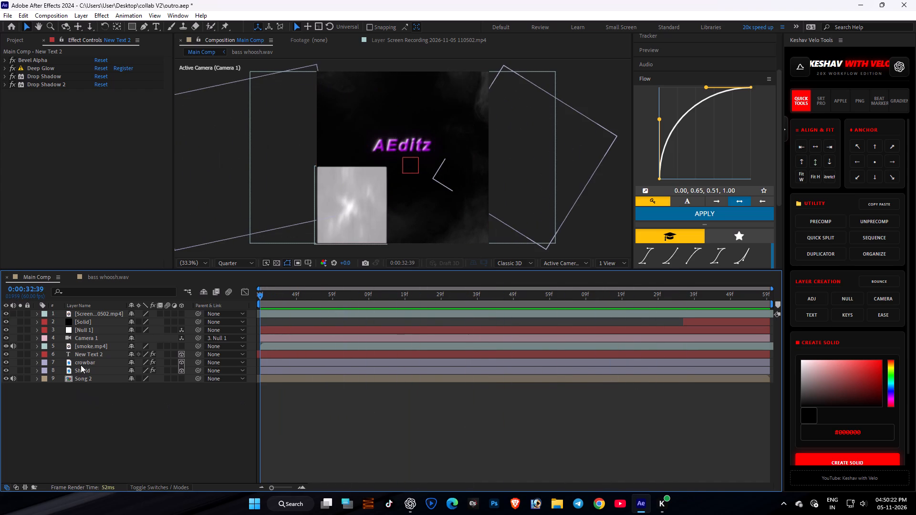
# Set the Shield layer's first Z Rotation keyframe at 0:00:32:39 to -23° and scrub through the composition to check the swing.
pyautogui.click(81, 362)
pyautogui.click(100, 371)
pyautogui.press('u')
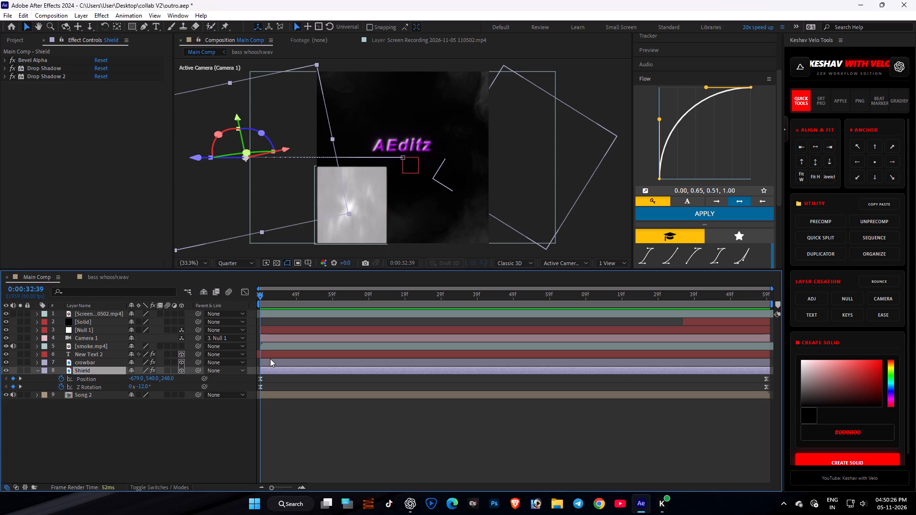
pyautogui.write('jk')
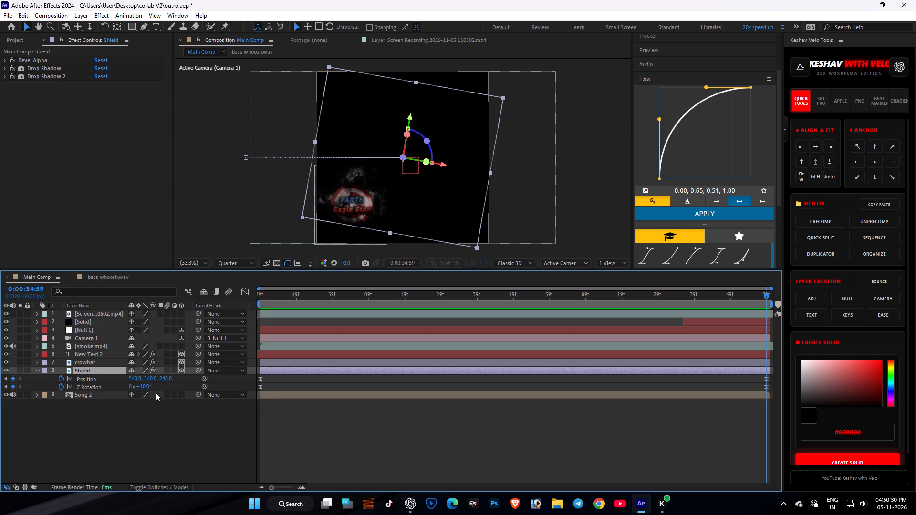
pyautogui.press('j')
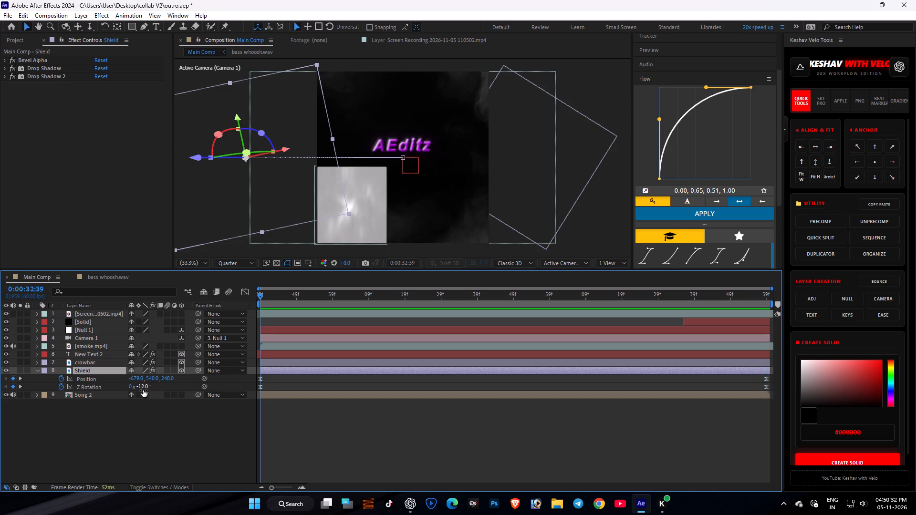
pyautogui.moveTo(143, 390); pyautogui.dragTo(135, 388)
pyautogui.moveTo(265, 300); pyautogui.dragTo(340, 319)
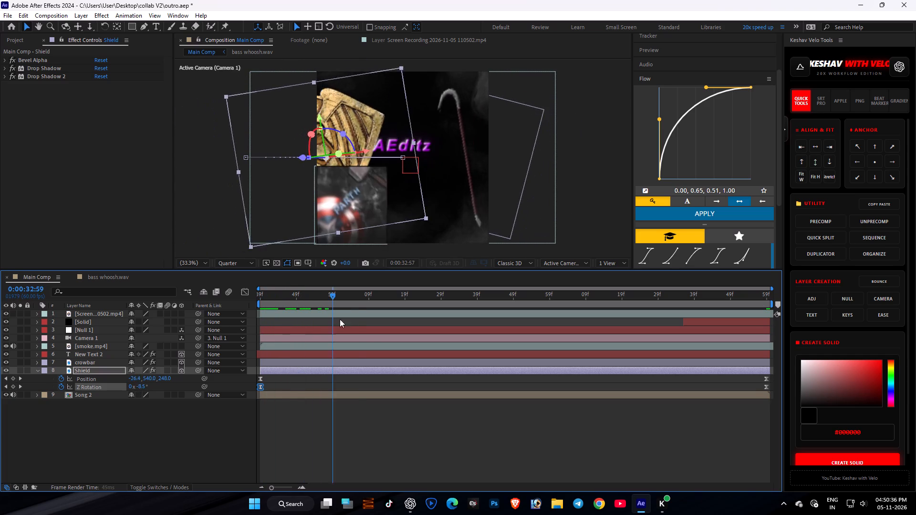
pyautogui.moveTo(340, 319); pyautogui.dragTo(612, 420)
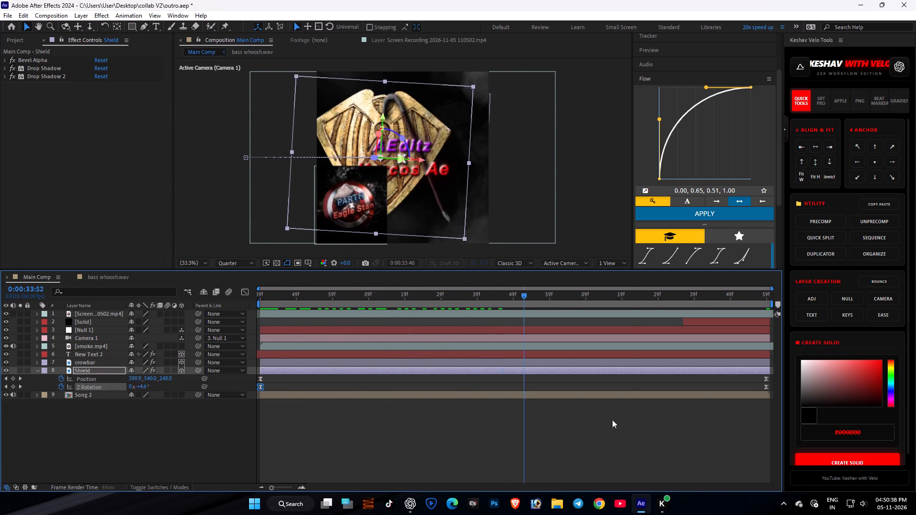
pyautogui.moveTo(612, 420); pyautogui.dragTo(767, 417)
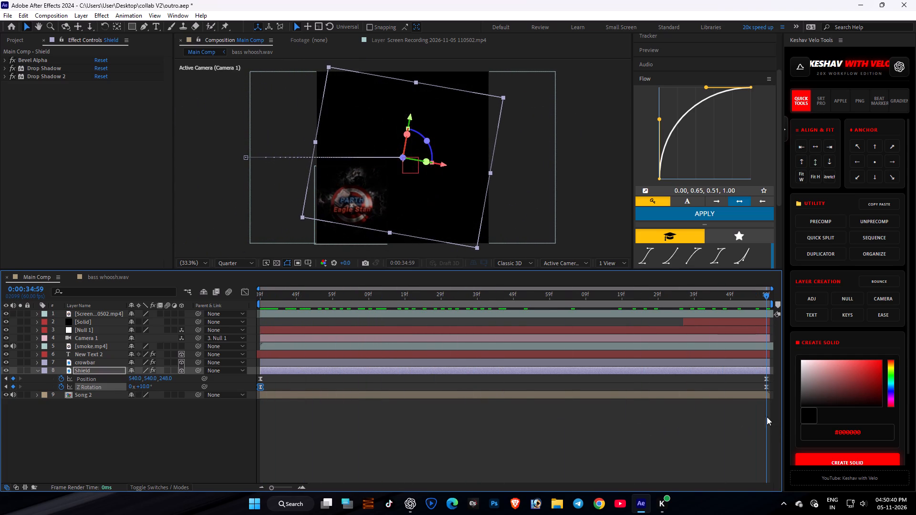
pyautogui.moveTo(767, 417); pyautogui.dragTo(259, 394)
# Apply the 0.00, 0.65, 0.51, 1.00 Flow curve to the Shield's Z Rotation keyframes, collapse the layer and save the project.
pyautogui.click(80, 387)
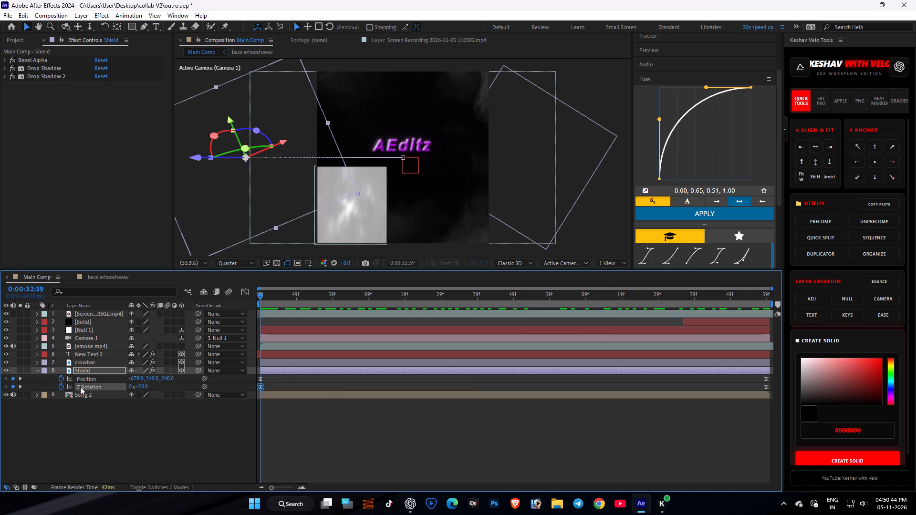
pyautogui.click(681, 218)
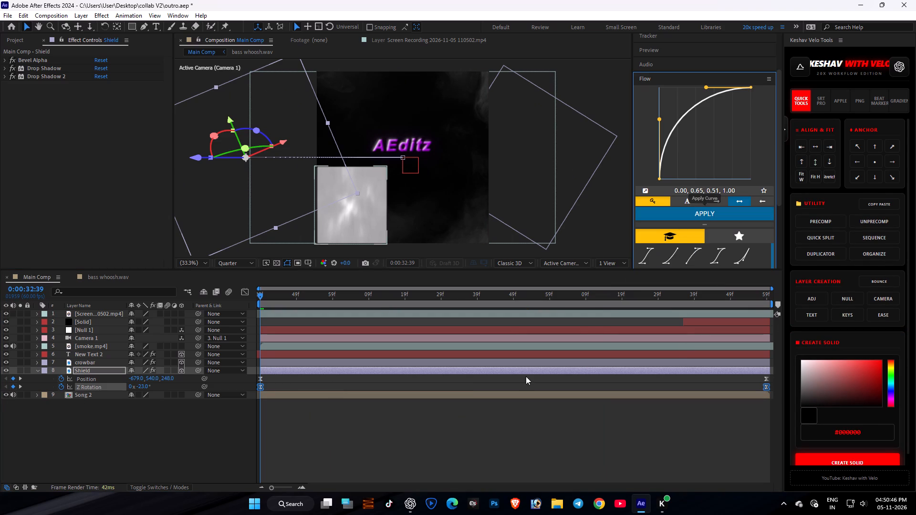
pyautogui.press('u')
pyautogui.click(480, 434)
pyautogui.hotkey('ctrl', 's')
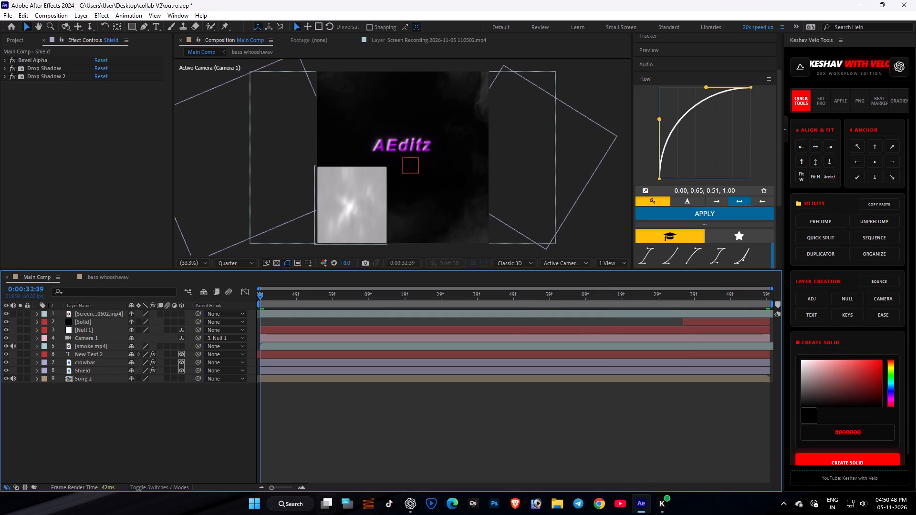
# Enable motion blur for the New Text 2, crowbar, Shield and Null 1 layers.
pyautogui.click(105, 367)
pyautogui.moveTo(167, 353); pyautogui.dragTo(167, 357)
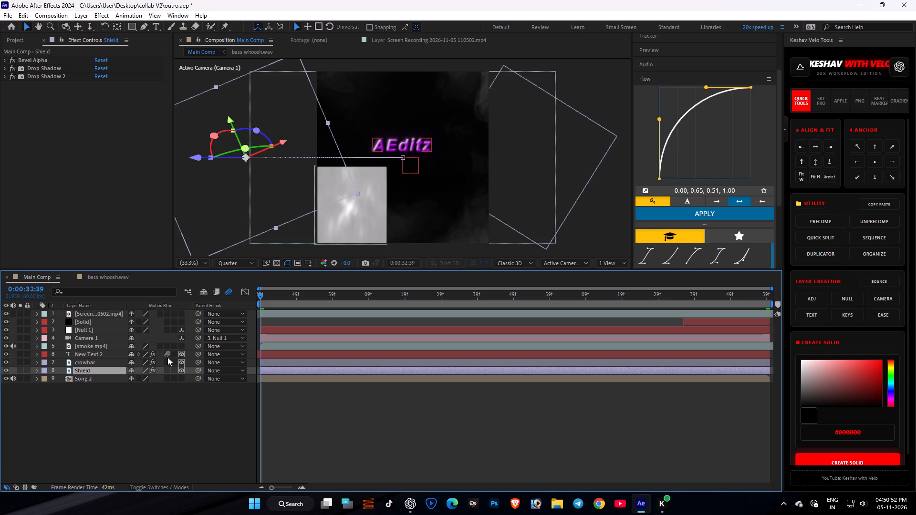
pyautogui.moveTo(167, 357); pyautogui.dragTo(167, 367)
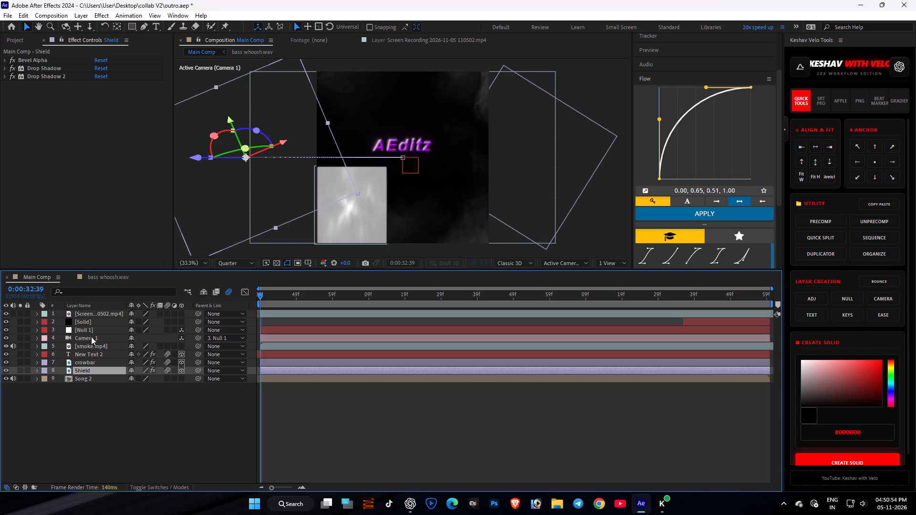
pyautogui.click(85, 331)
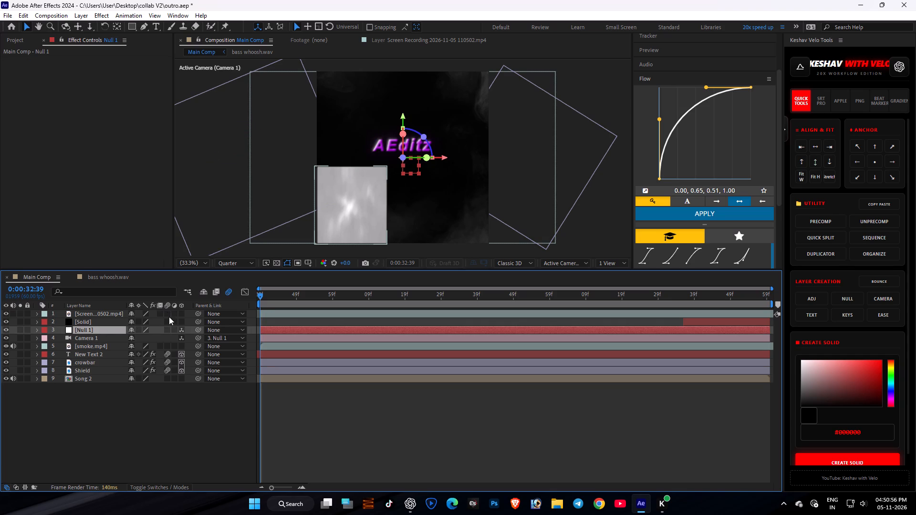
pyautogui.click(167, 329)
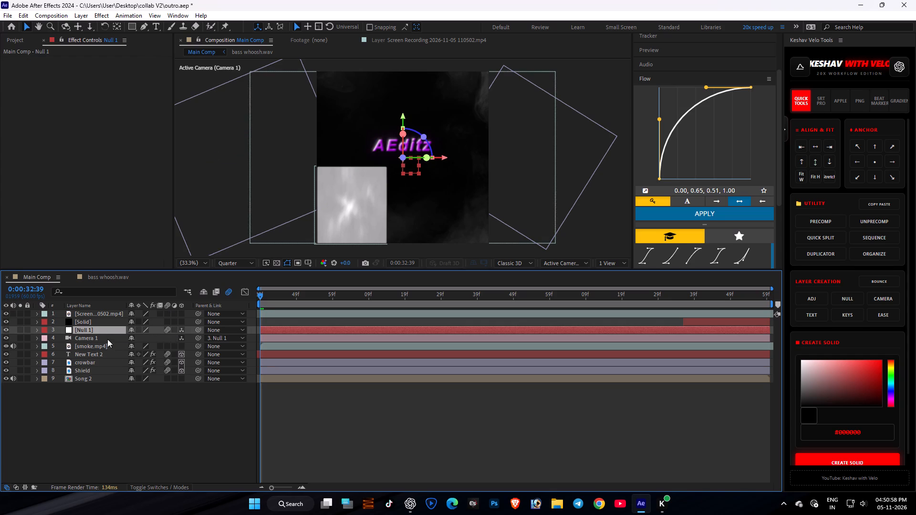
pyautogui.click(107, 347)
pyautogui.click(180, 400)
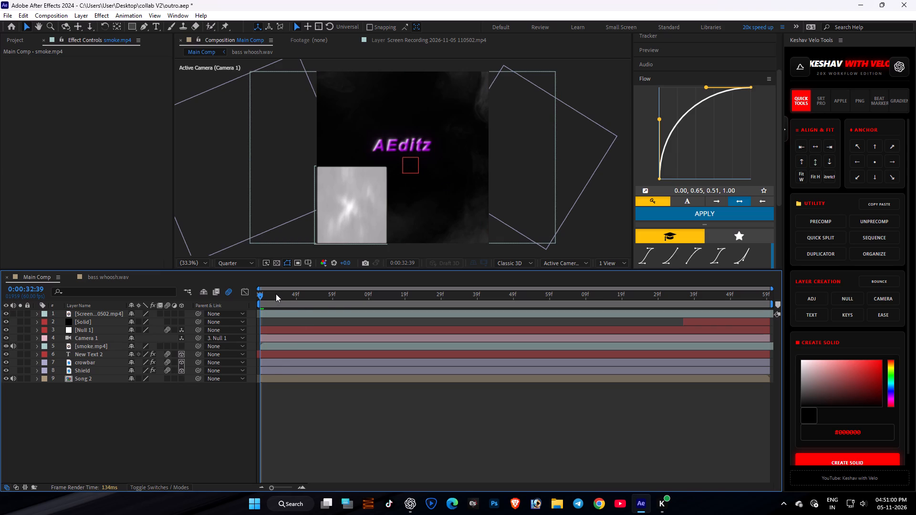
# Scrub through the composition to examine the motion-blurred shield, crowbar and text against the reference, stopping at 0:00:34:19.
pyautogui.moveTo(271, 294); pyautogui.dragTo(507, 332)
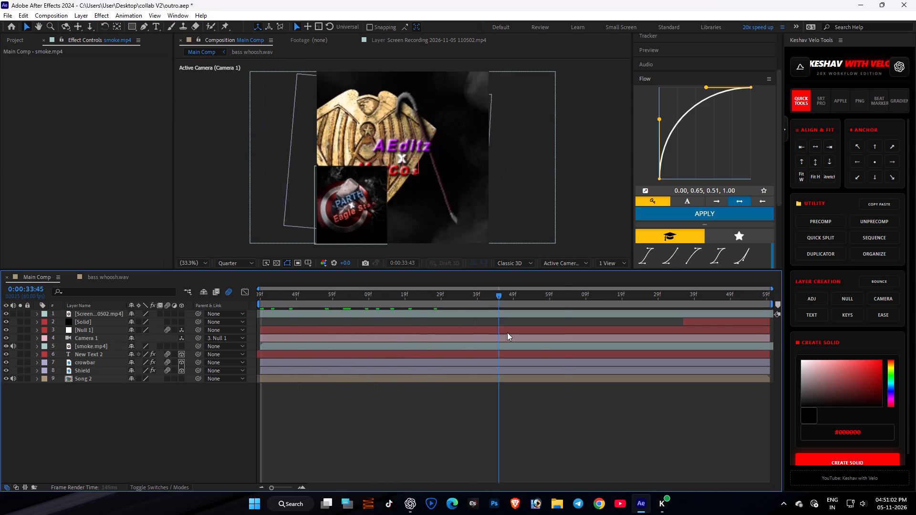
pyautogui.moveTo(507, 332); pyautogui.dragTo(687, 363)
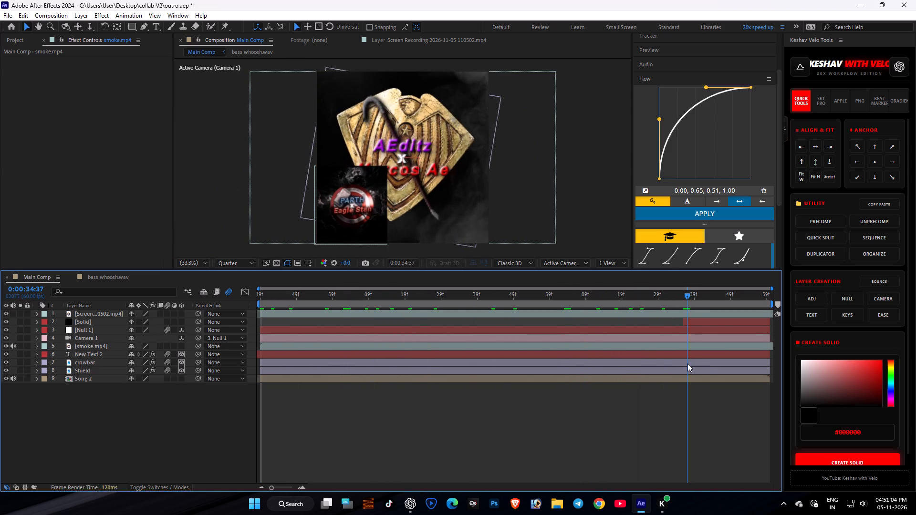
pyautogui.moveTo(687, 363); pyautogui.dragTo(641, 362)
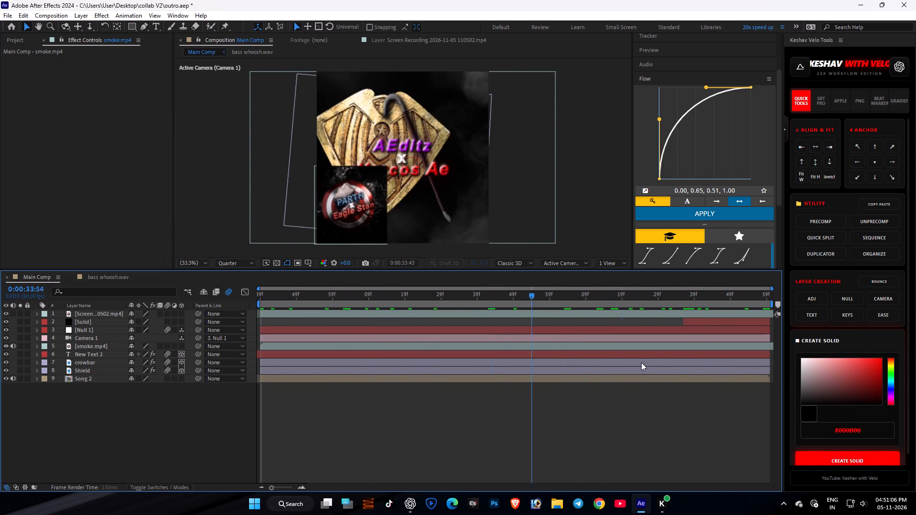
pyautogui.moveTo(641, 362); pyautogui.dragTo(479, 380)
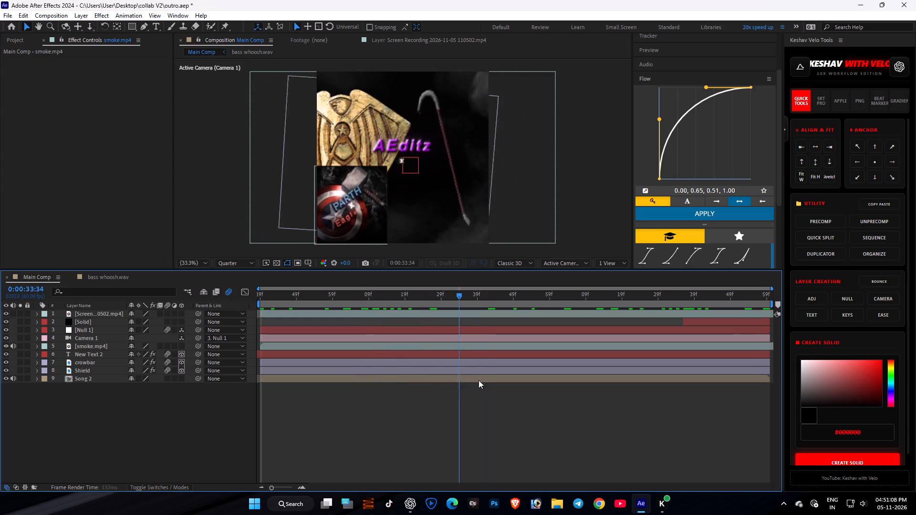
pyautogui.moveTo(479, 380); pyautogui.dragTo(575, 390)
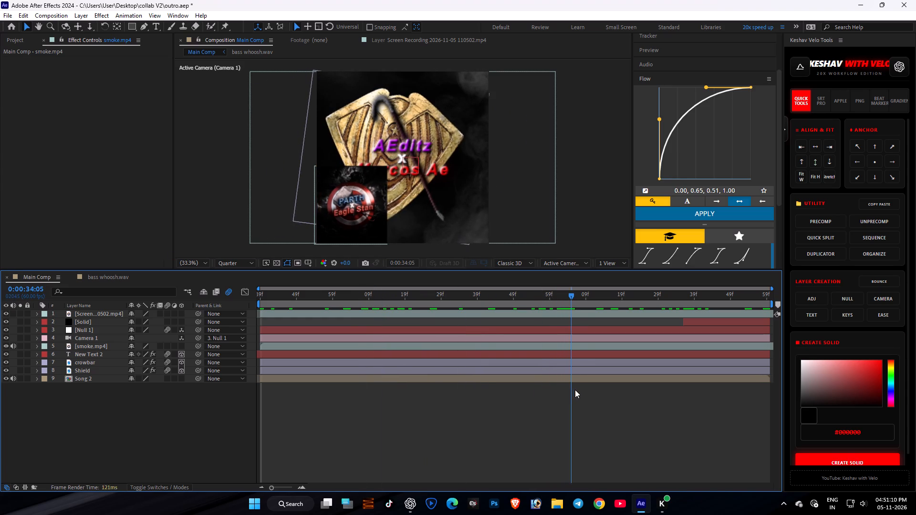
pyautogui.moveTo(575, 390); pyautogui.dragTo(699, 419)
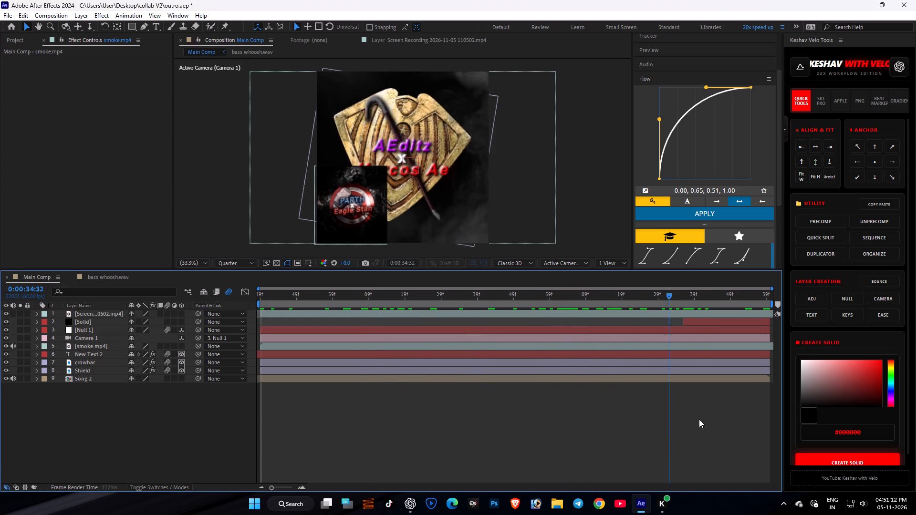
pyautogui.moveTo(699, 419); pyautogui.dragTo(773, 412)
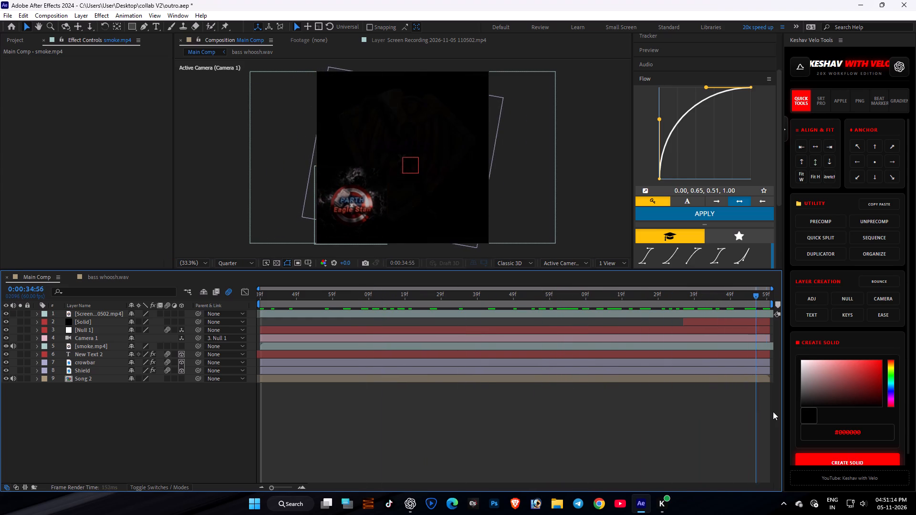
pyautogui.moveTo(773, 412); pyautogui.dragTo(673, 384)
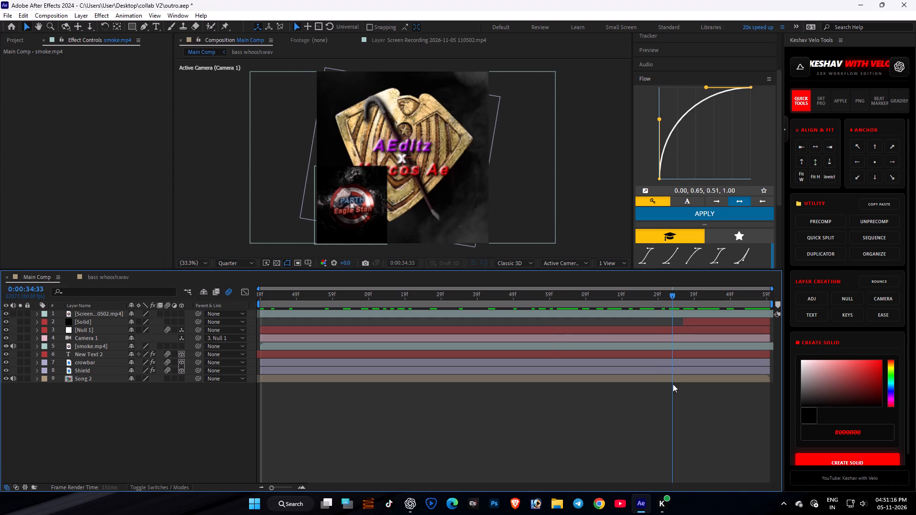
pyautogui.moveTo(673, 384); pyautogui.dragTo(635, 377)
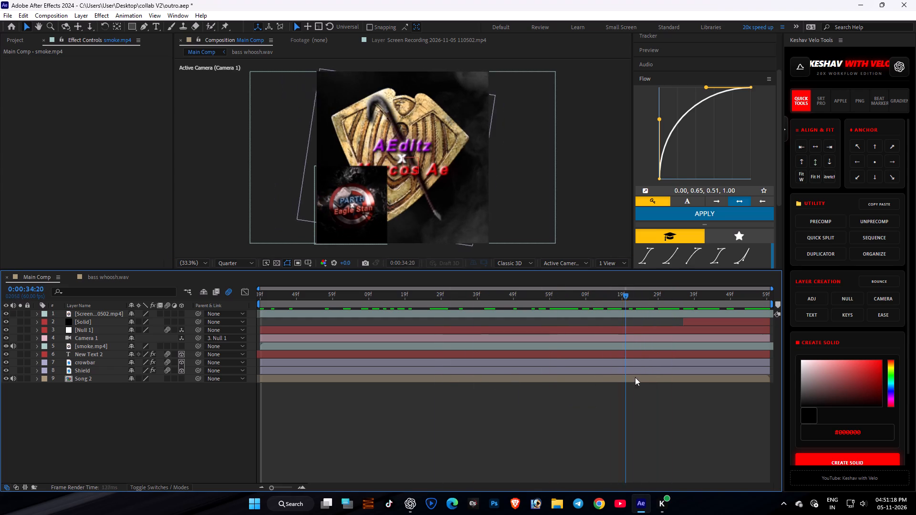
pyautogui.moveTo(635, 377); pyautogui.dragTo(621, 375)
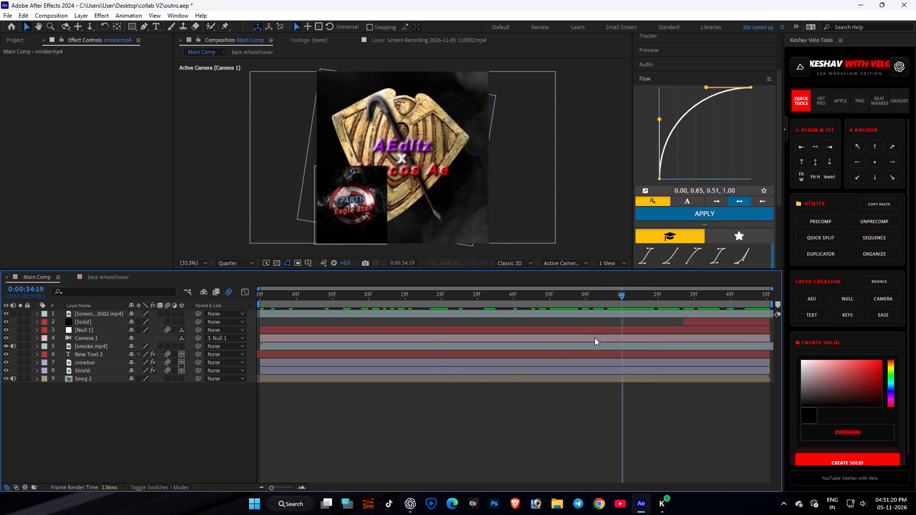
pyautogui.doubleClick(104, 356)
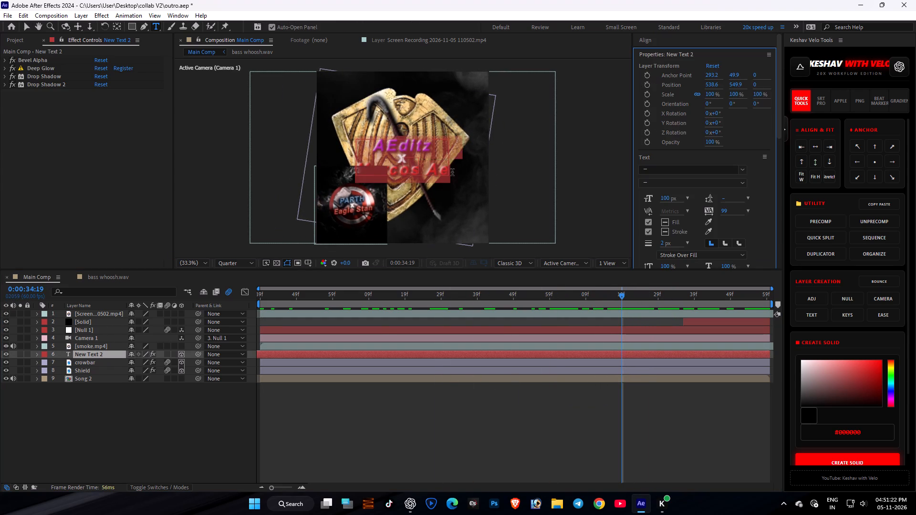
pyautogui.moveTo(452, 172); pyautogui.dragTo(354, 170)
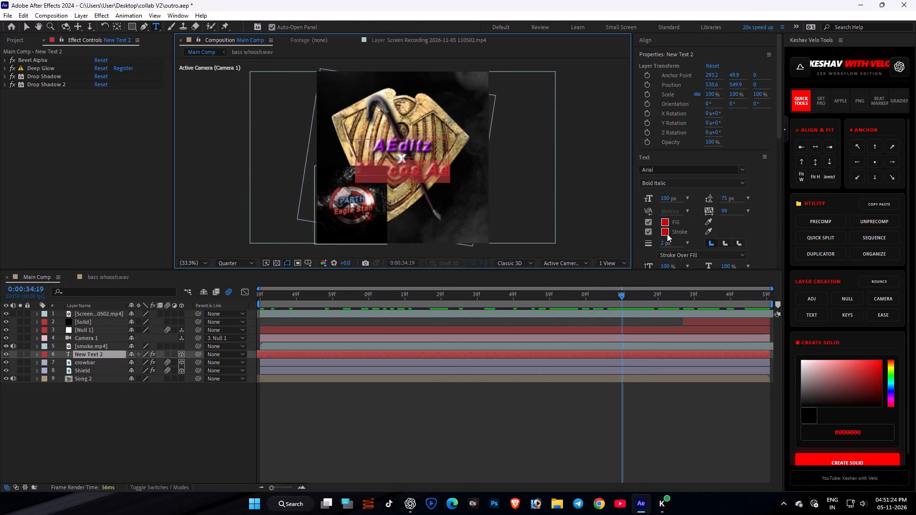
pyautogui.click(666, 224)
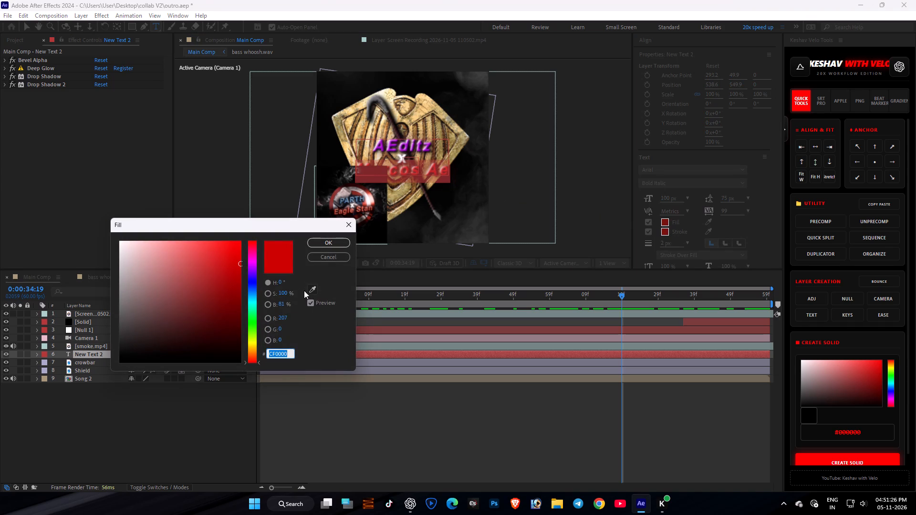
pyautogui.click(309, 290)
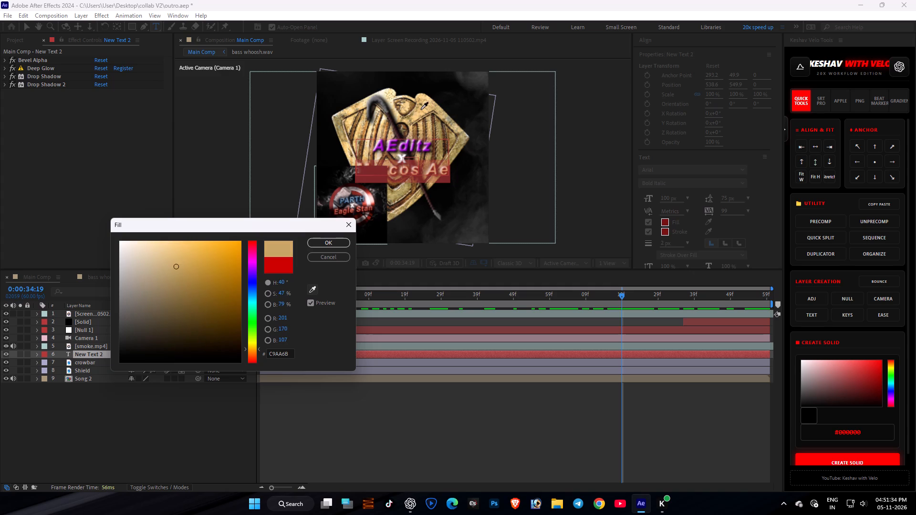
pyautogui.click(425, 107)
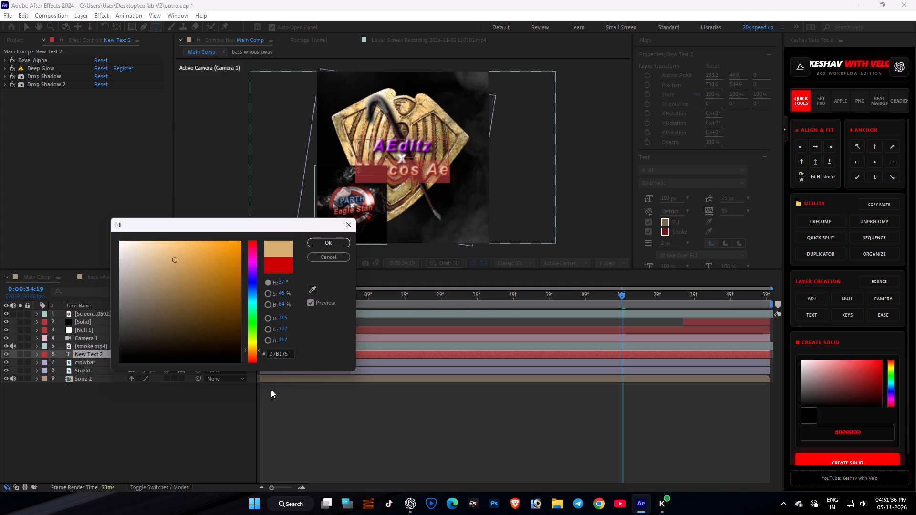
pyautogui.click(278, 356)
pyautogui.hotkey('ctrl', 'a')
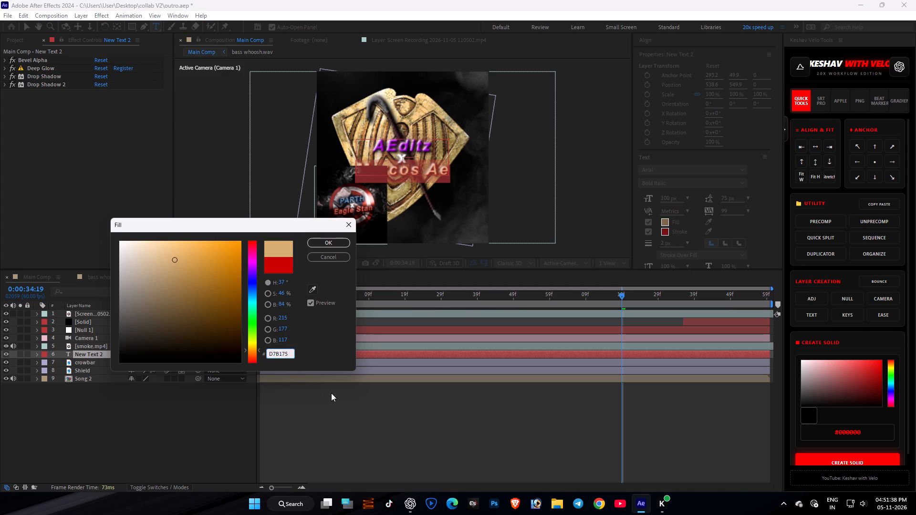
pyautogui.hotkey('ctrl', 'c')
pyautogui.hotkey('ctrl', 'c')
pyautogui.click(327, 242)
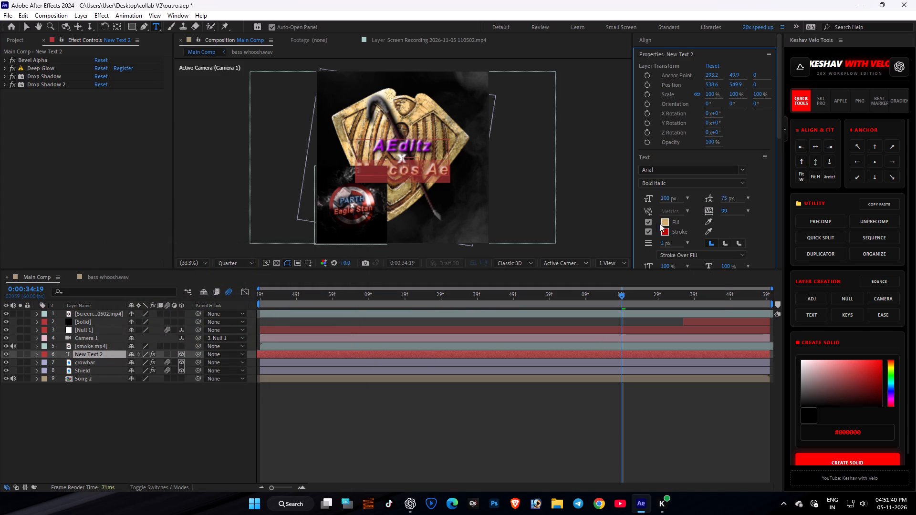
pyautogui.click(667, 231)
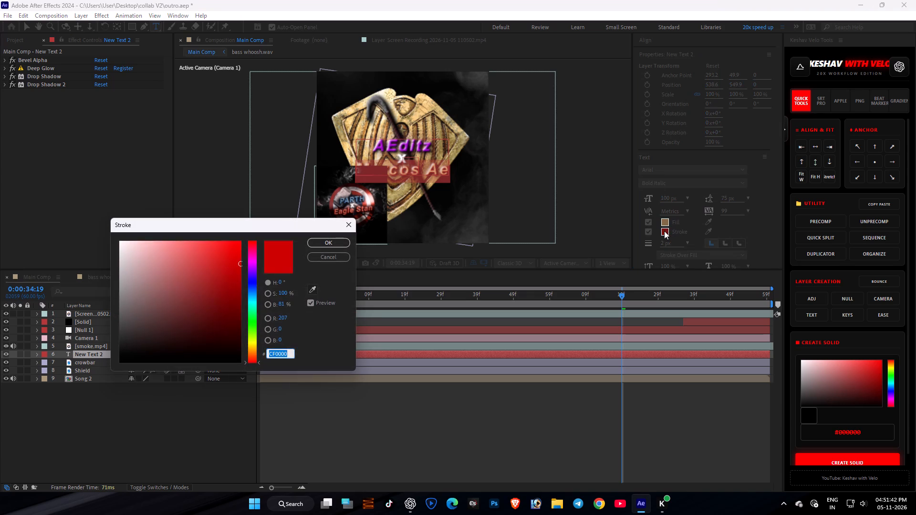
pyautogui.hotkey('ctrl', 'v')
pyautogui.click(316, 244)
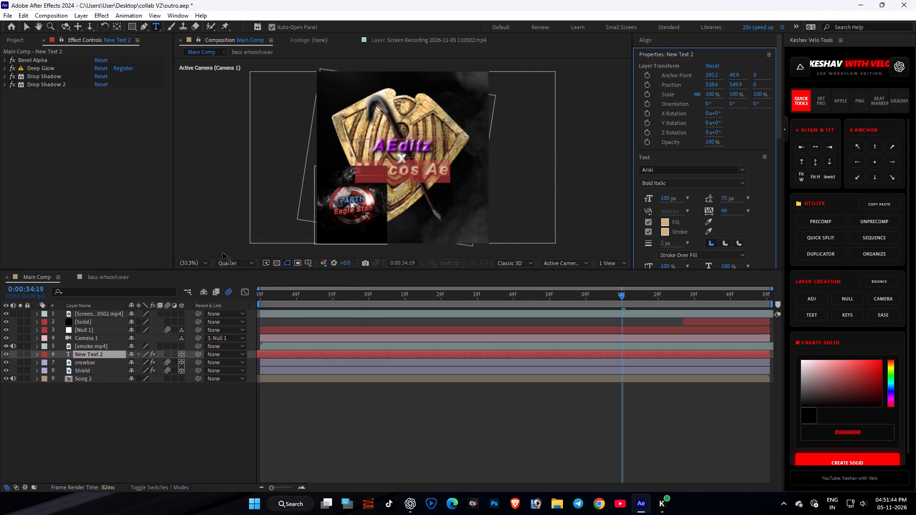
# Set the composition preview resolution to Full and hide the Screen Recording reference layer, leaving no layer selected.
pyautogui.click(229, 263)
pyautogui.click(239, 283)
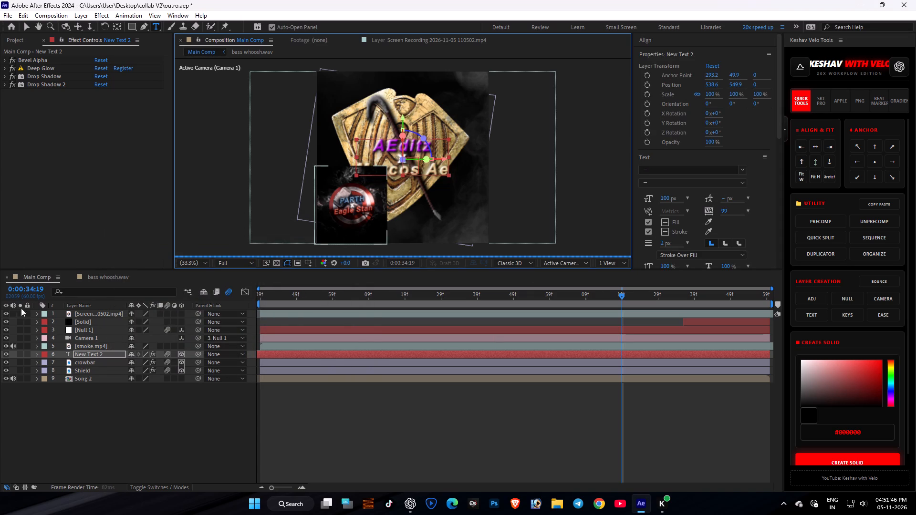
pyautogui.click(4, 315)
pyautogui.click(158, 434)
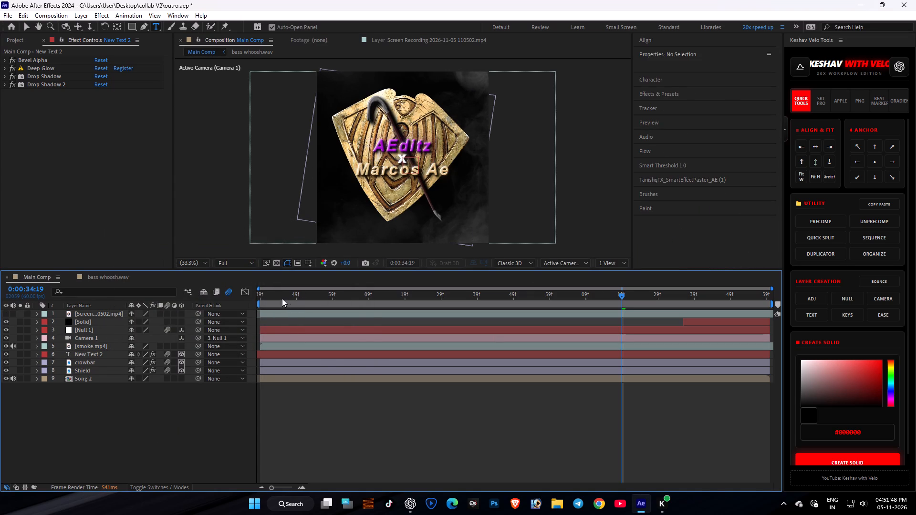
# Check the animation at full resolution, then set the composition preview resolution to Quarter.
pyautogui.scroll(1, 0, 13)
pyautogui.moveTo(631, 299); pyautogui.dragTo(368, 323)
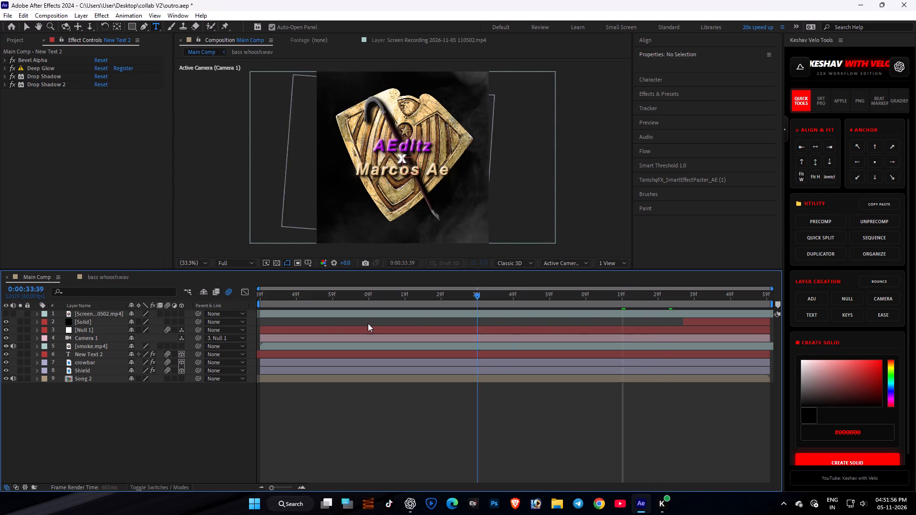
pyautogui.moveTo(368, 323); pyautogui.dragTo(375, 364)
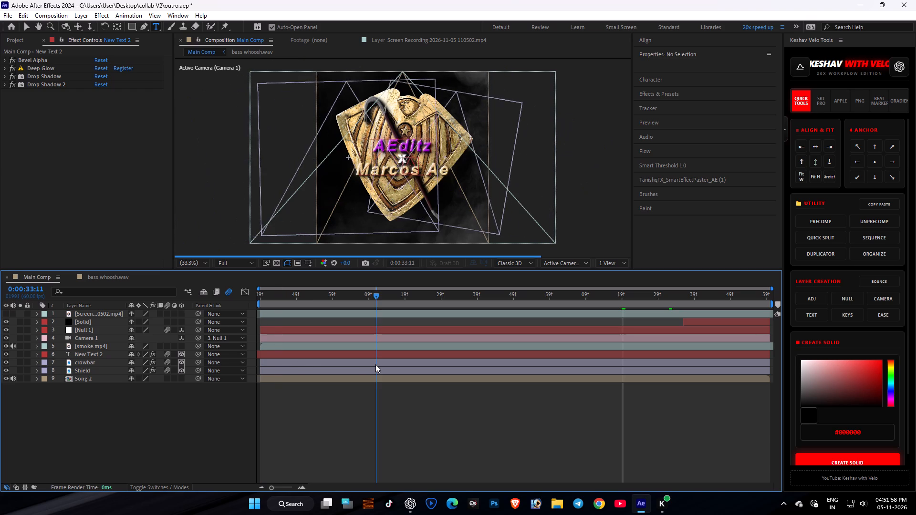
pyautogui.moveTo(375, 364); pyautogui.dragTo(578, 384)
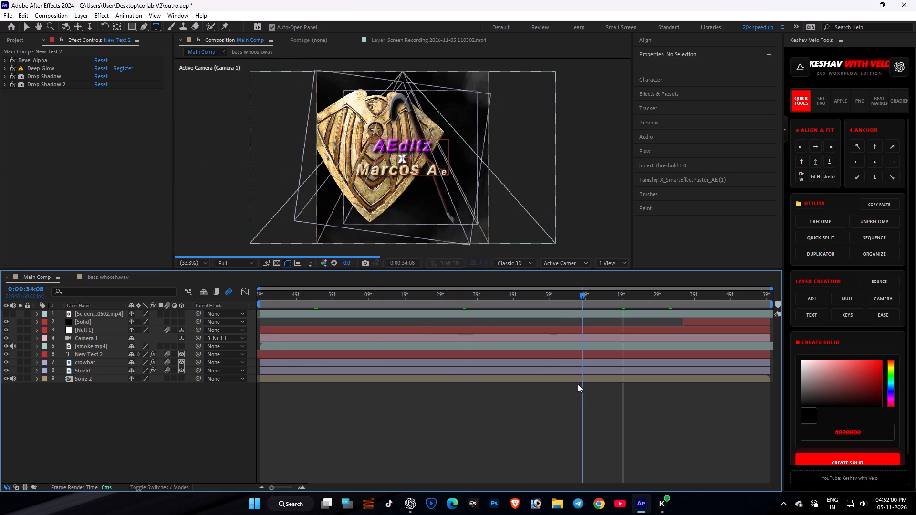
pyautogui.moveTo(578, 384); pyautogui.dragTo(289, 382)
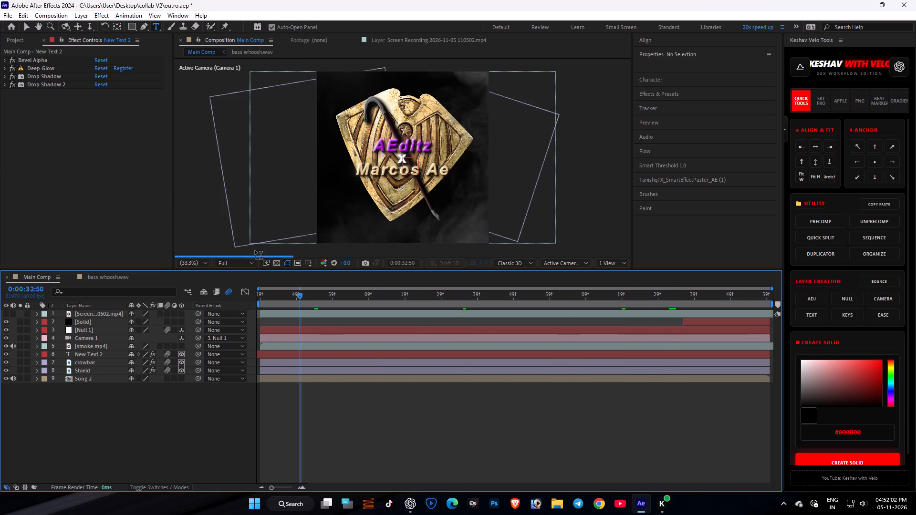
pyautogui.click(245, 261)
pyautogui.click(248, 319)
pyautogui.click(329, 415)
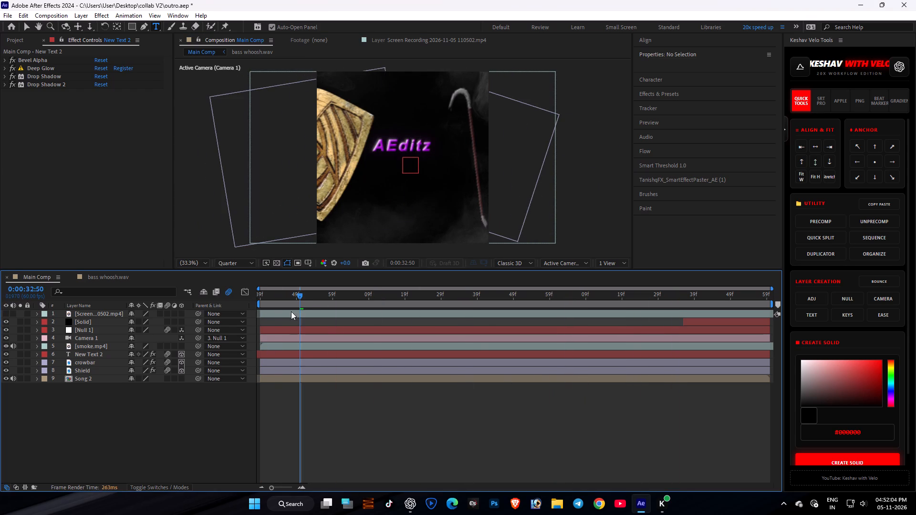
# Scrub through the whole outro to examine the shield, crowbar and text timing, returning to 0:00:32:39.
pyautogui.moveTo(287, 299); pyautogui.dragTo(370, 351)
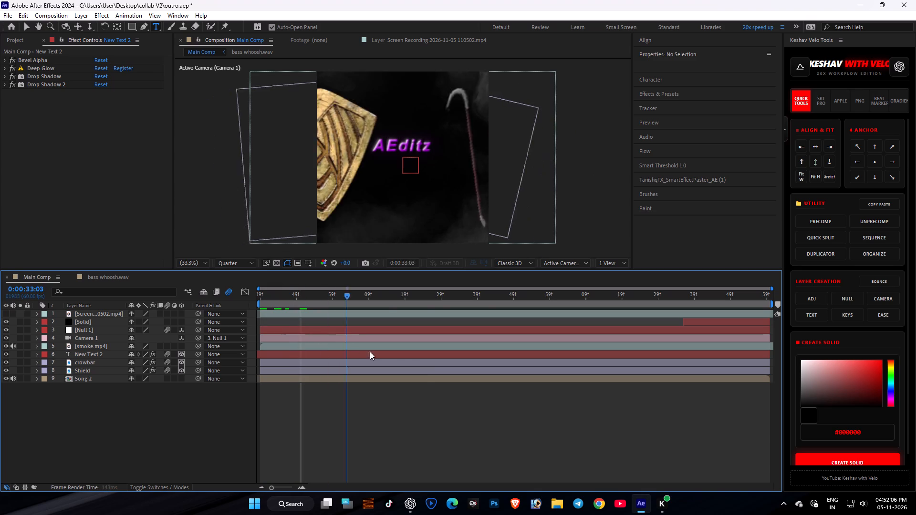
pyautogui.moveTo(370, 351); pyautogui.dragTo(778, 377)
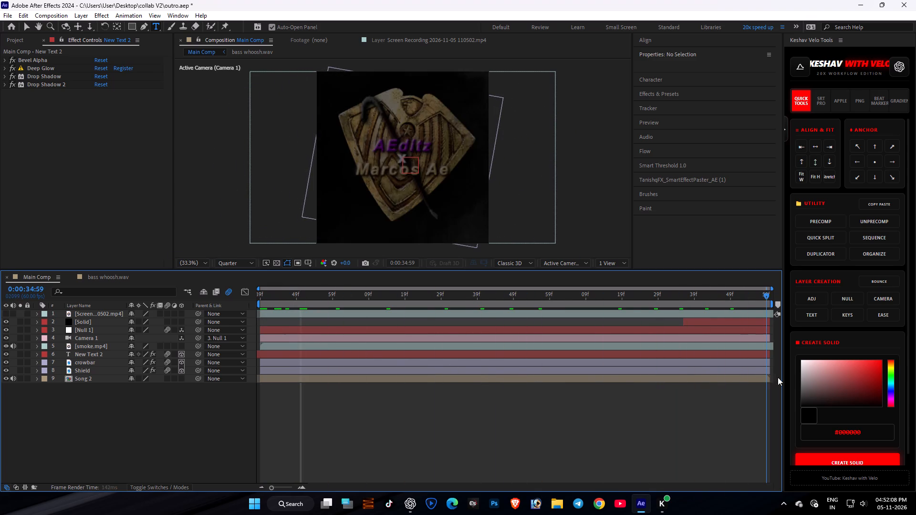
pyautogui.moveTo(778, 377); pyautogui.dragTo(260, 383)
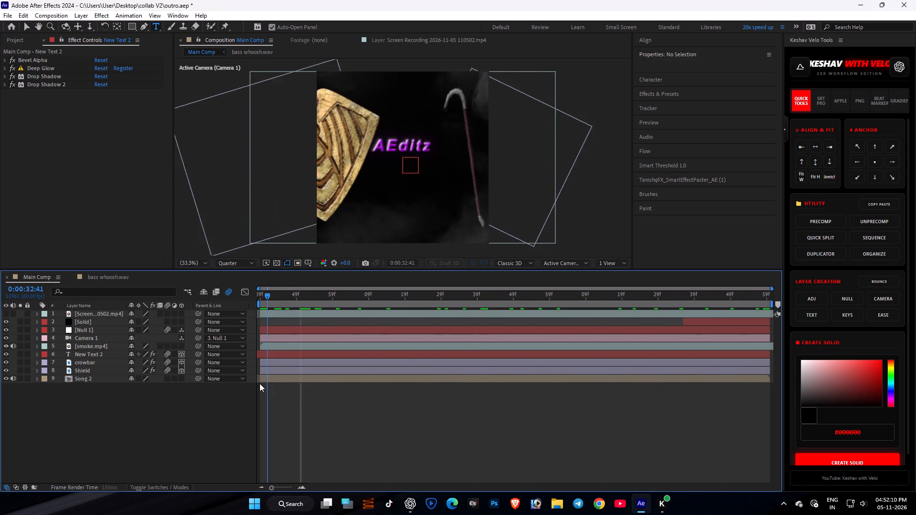
pyautogui.moveTo(260, 383); pyautogui.dragTo(254, 406)
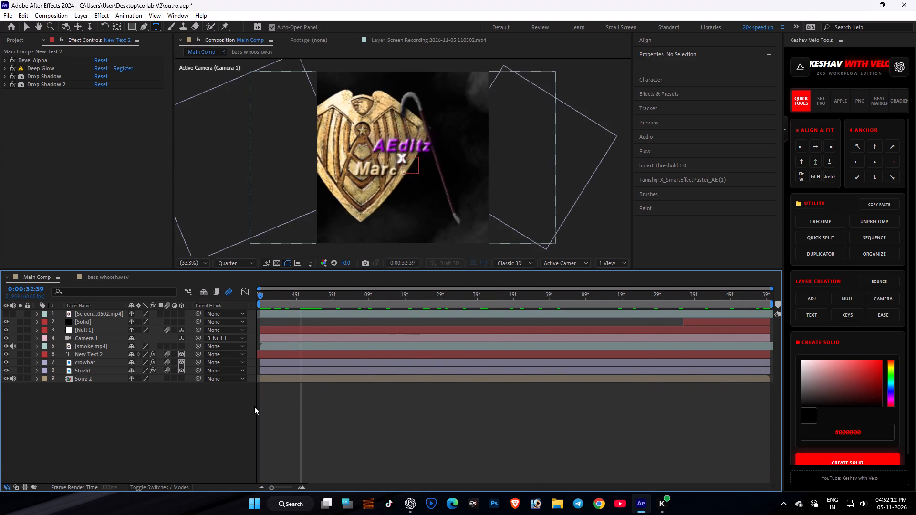
pyautogui.moveTo(254, 406); pyautogui.dragTo(233, 406)
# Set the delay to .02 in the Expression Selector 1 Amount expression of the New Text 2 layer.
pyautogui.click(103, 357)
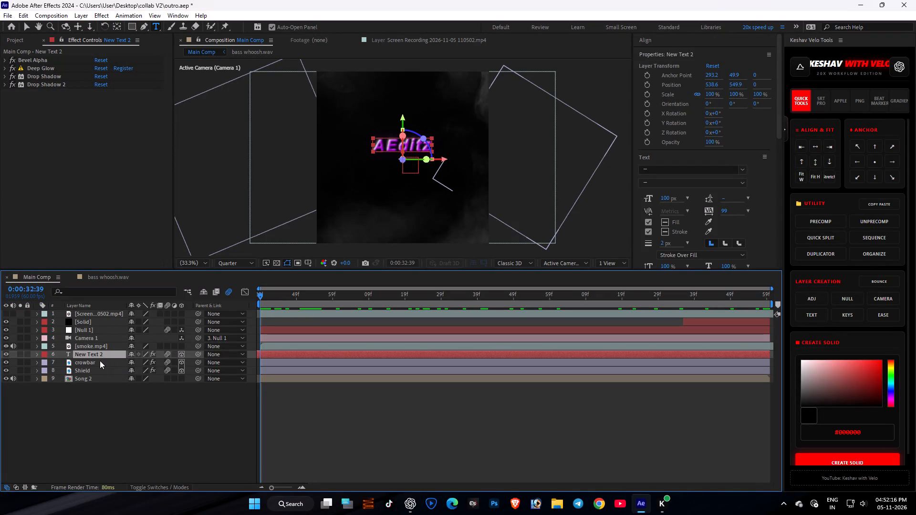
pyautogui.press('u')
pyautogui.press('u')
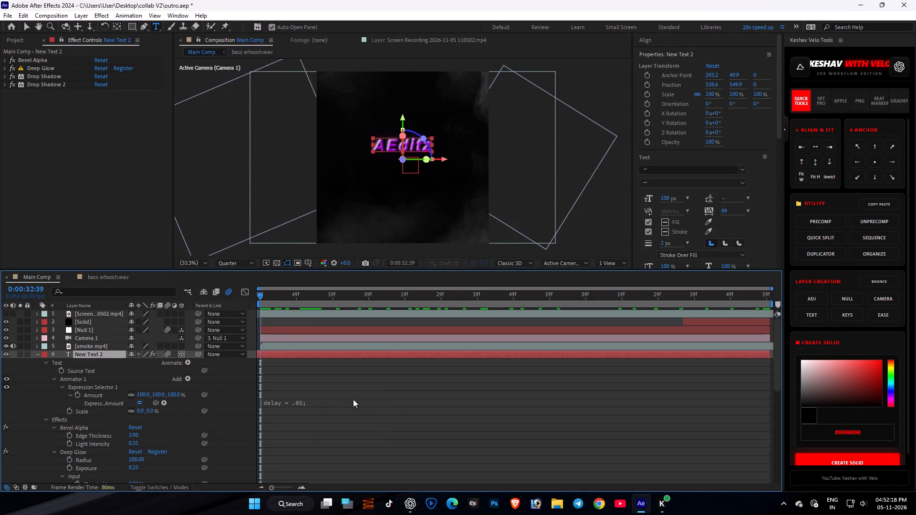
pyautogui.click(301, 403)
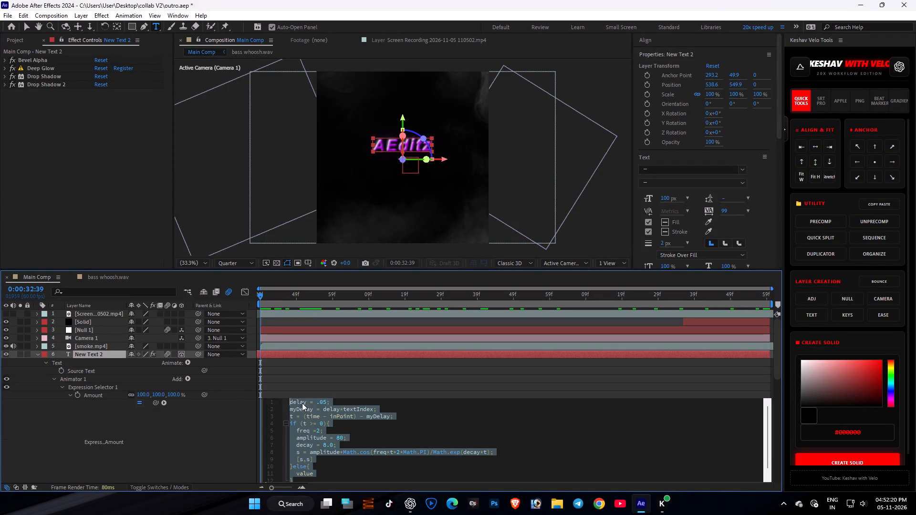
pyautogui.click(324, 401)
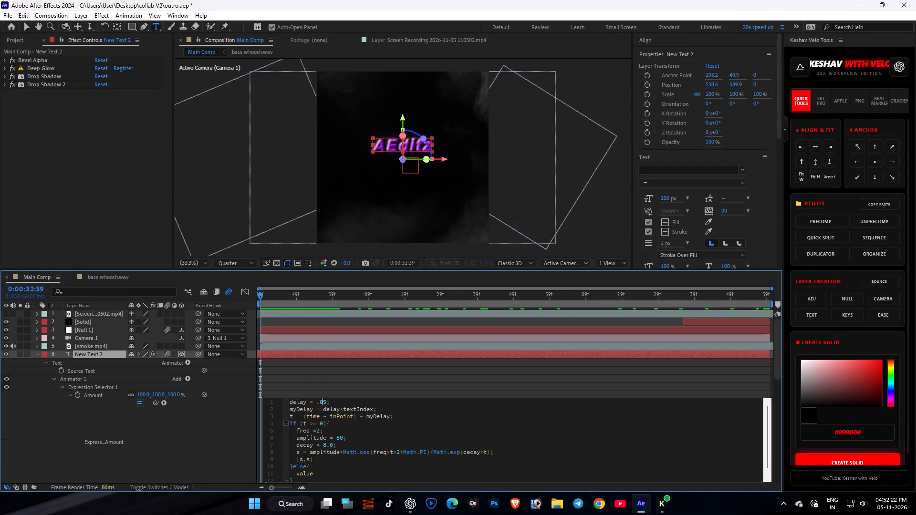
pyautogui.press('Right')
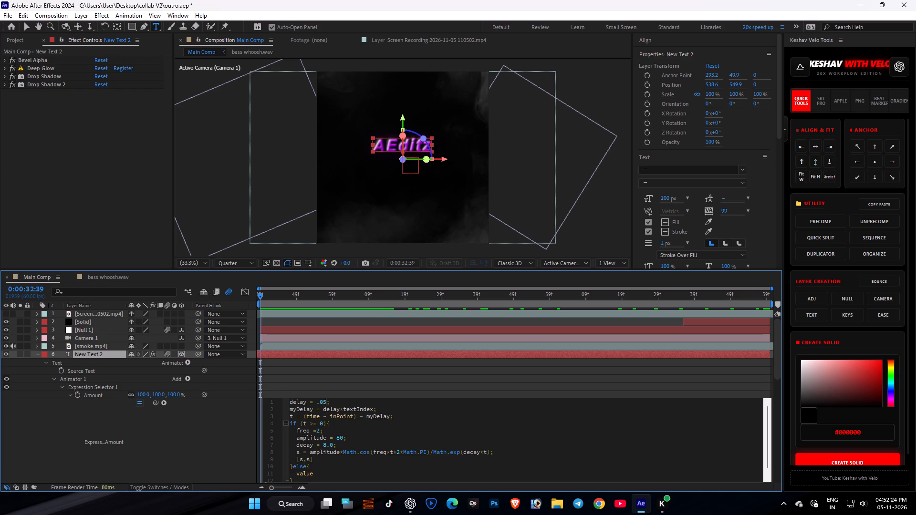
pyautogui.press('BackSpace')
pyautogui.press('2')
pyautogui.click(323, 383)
# Slide the New Text 2 layer later in time so its letter reveal begins near 0:00:32:39, leaving no layer selected.
pyautogui.moveTo(263, 296); pyautogui.dragTo(254, 351)
pyautogui.moveTo(266, 354); pyautogui.dragTo(317, 354)
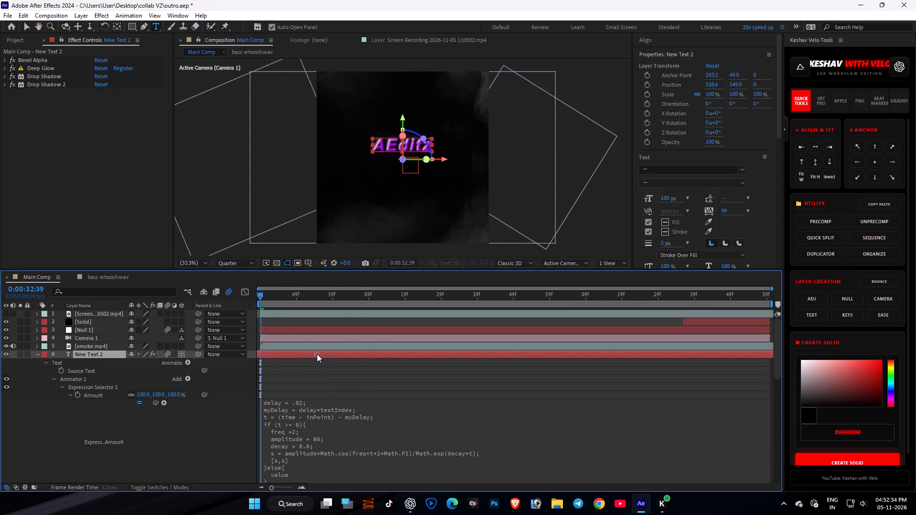
pyautogui.moveTo(317, 354); pyautogui.dragTo(393, 358)
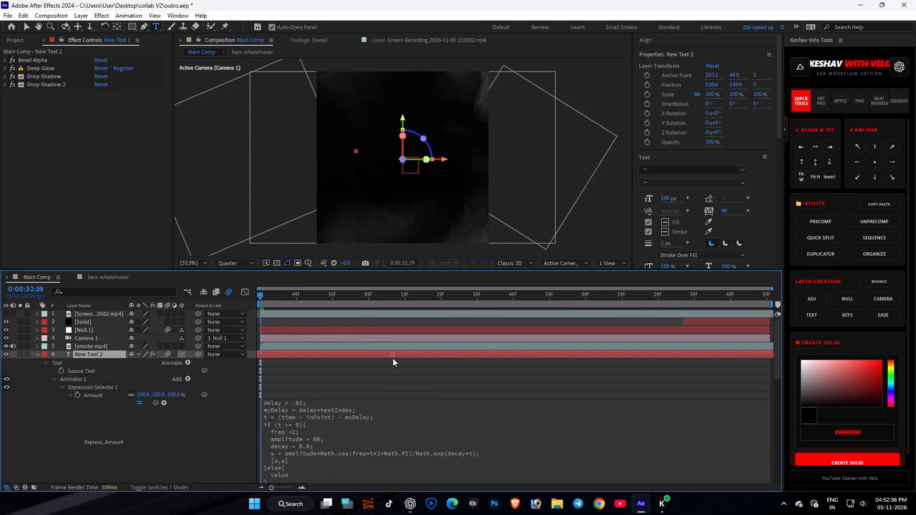
pyautogui.moveTo(393, 358); pyautogui.dragTo(373, 358)
pyautogui.moveTo(277, 300); pyautogui.dragTo(443, 339)
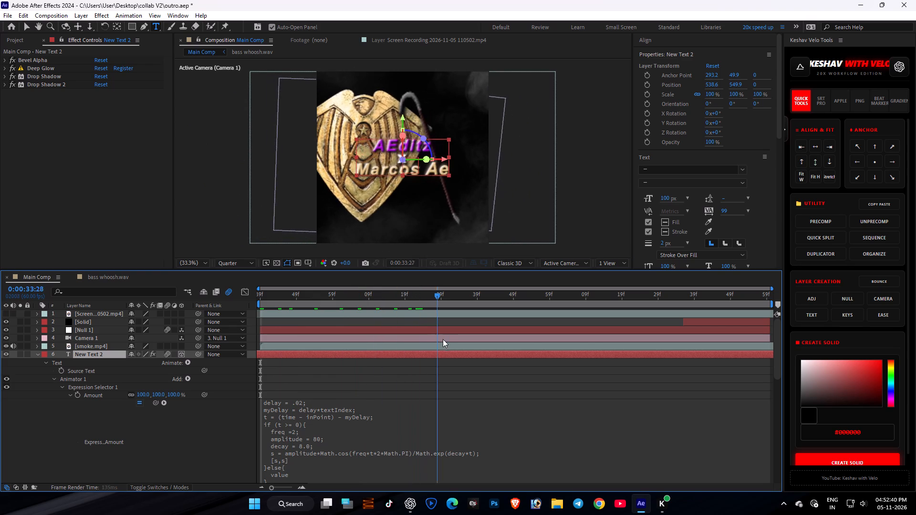
pyautogui.moveTo(443, 339); pyautogui.dragTo(482, 356)
pyautogui.press('u')
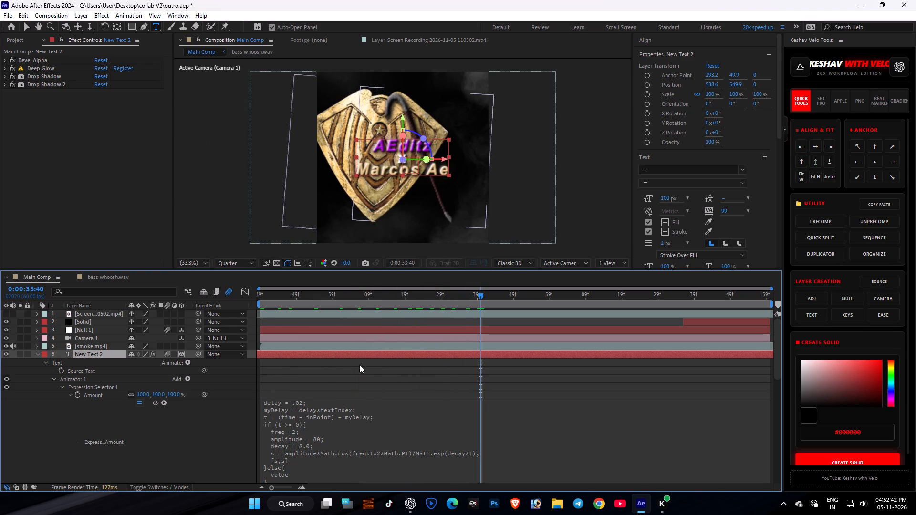
pyautogui.click(112, 344)
pyautogui.click(117, 435)
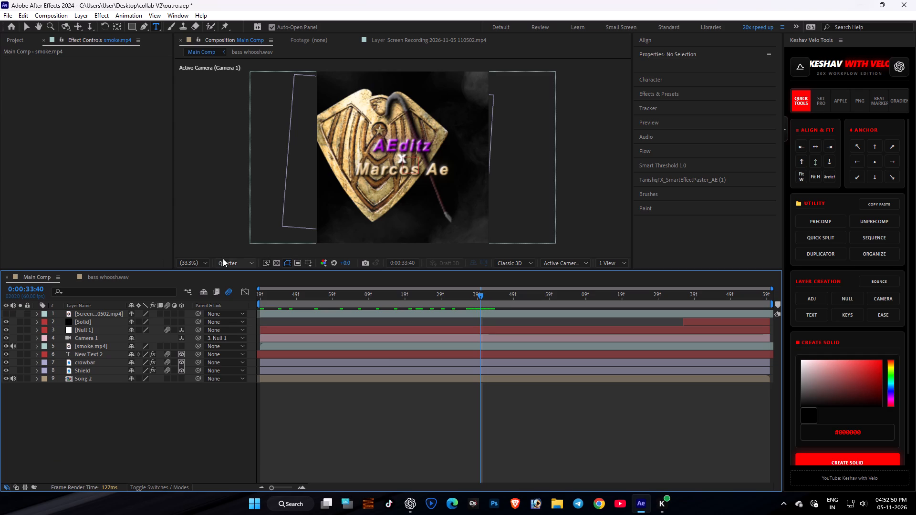
# Show the Screen Recording reference layer and slide New Text 2 slightly later against it at 0:00:33:21.
pyautogui.click(7, 310)
pyautogui.moveTo(476, 301); pyautogui.dragTo(453, 310)
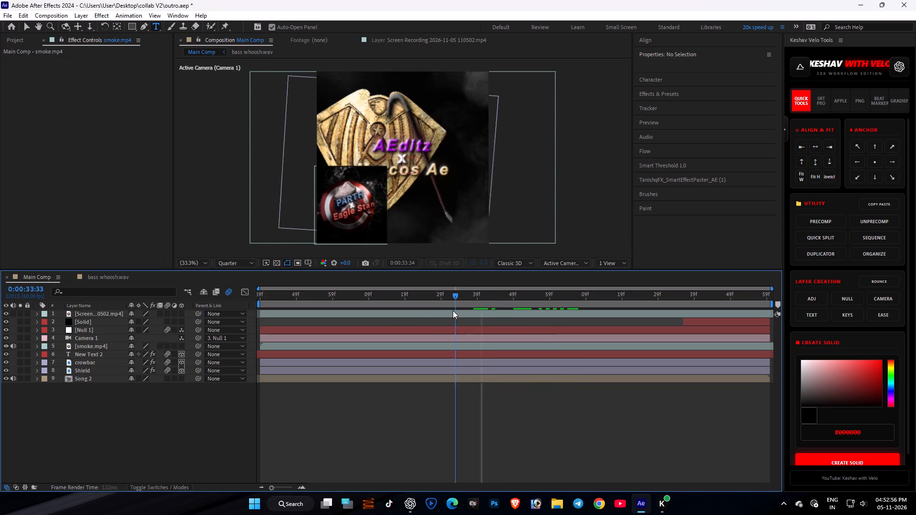
pyautogui.moveTo(453, 310); pyautogui.dragTo(415, 328)
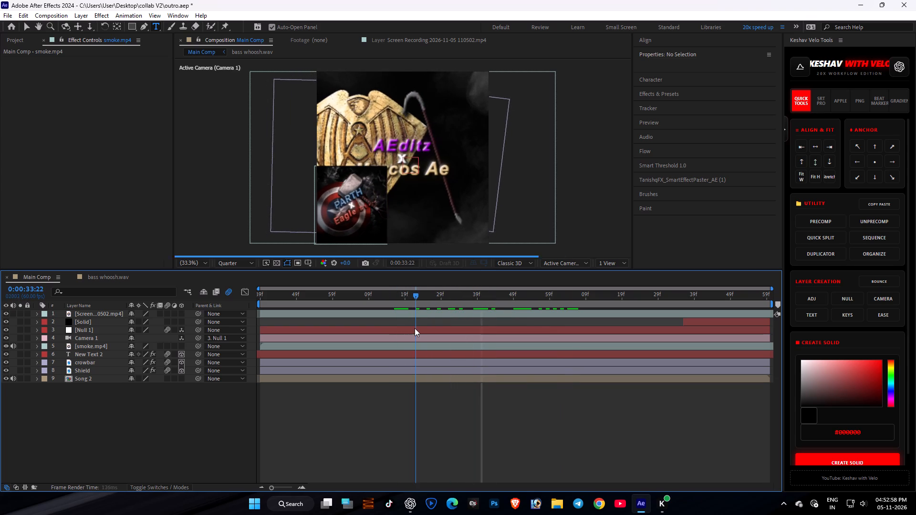
pyautogui.moveTo(415, 328); pyautogui.dragTo(413, 330)
pyautogui.moveTo(395, 354); pyautogui.dragTo(404, 354)
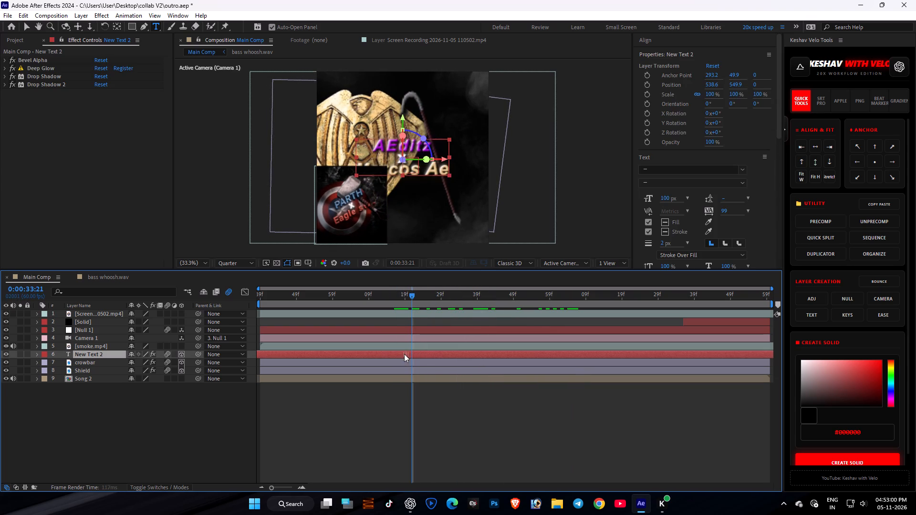
pyautogui.moveTo(404, 354); pyautogui.dragTo(421, 359)
# Set the delay to .03 in New Text 2's Expression Selector 1 Amount expression and collapse the layer.
pyautogui.press('u')
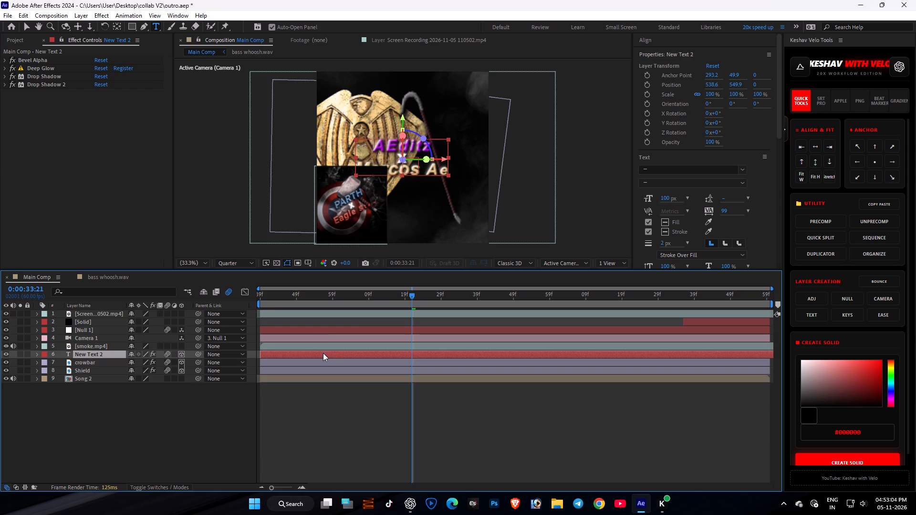
pyautogui.press('u')
pyautogui.click(298, 403)
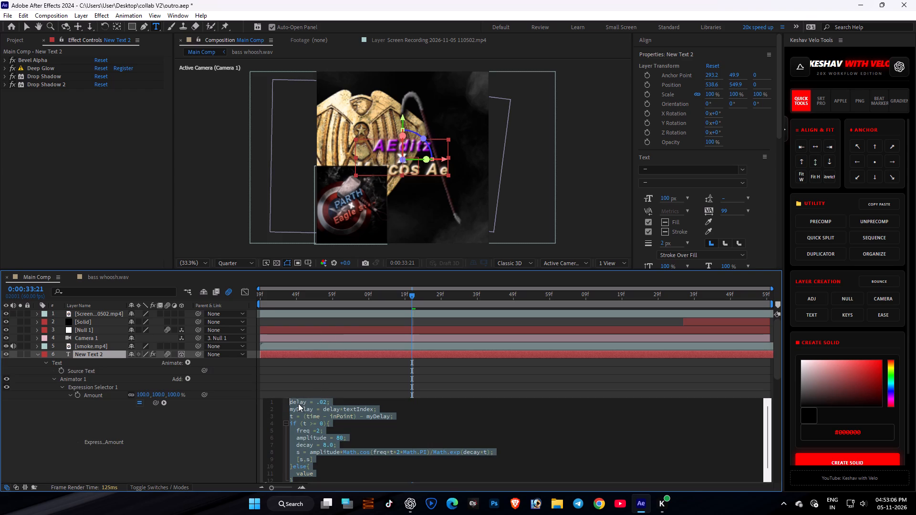
pyautogui.press('Right')
pyautogui.press('Right')
pyautogui.press('Right')
pyautogui.press('Right')
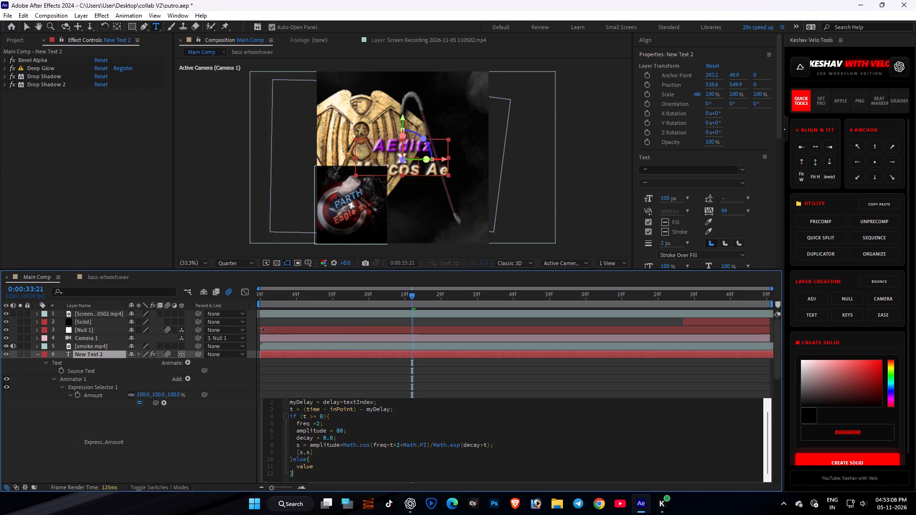
pyautogui.press('Left')
pyautogui.press('Right')
pyautogui.press('Right')
pyautogui.press('Right')
pyautogui.press('Up')
pyautogui.press('Up')
pyautogui.press('Up')
pyautogui.press('Up')
pyautogui.press('Up')
pyautogui.press('Up')
pyautogui.press('Up')
pyautogui.press('Up')
pyautogui.press('Up')
pyautogui.press('Up')
pyautogui.press('Up')
pyautogui.press('Up')
pyautogui.press('Up')
pyautogui.press('Up')
pyautogui.press('Up')
pyautogui.press('Up')
pyautogui.press('Up')
pyautogui.press('Up')
pyautogui.press('Up')
pyautogui.press('Up')
pyautogui.press('Right')
pyautogui.press('Right')
pyautogui.press('Right')
pyautogui.press('Right')
pyautogui.press('Right')
pyautogui.press('Right')
pyautogui.press('Right')
pyautogui.press('Right')
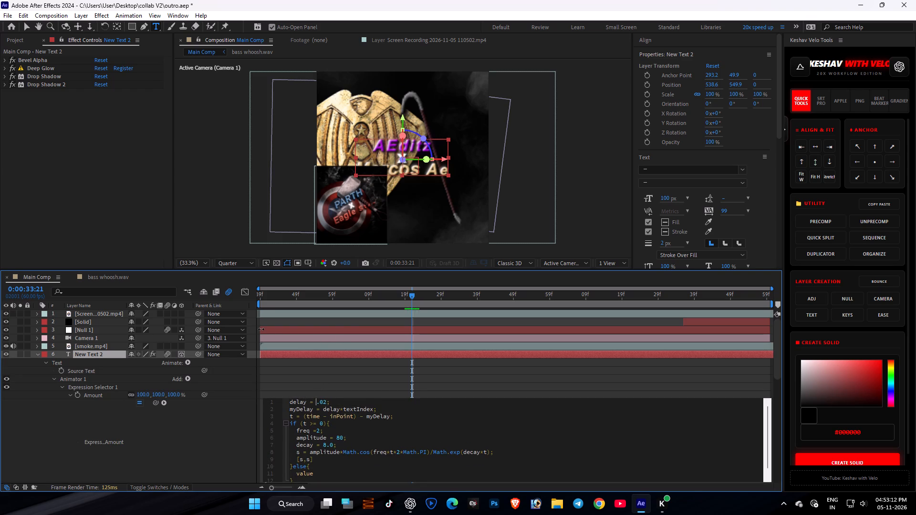
pyautogui.press('Right')
pyautogui.press('Right')
pyautogui.press('Right')
pyautogui.press('BackSpace')
pyautogui.press('3')
pyautogui.press('Return')
pyautogui.press('u')
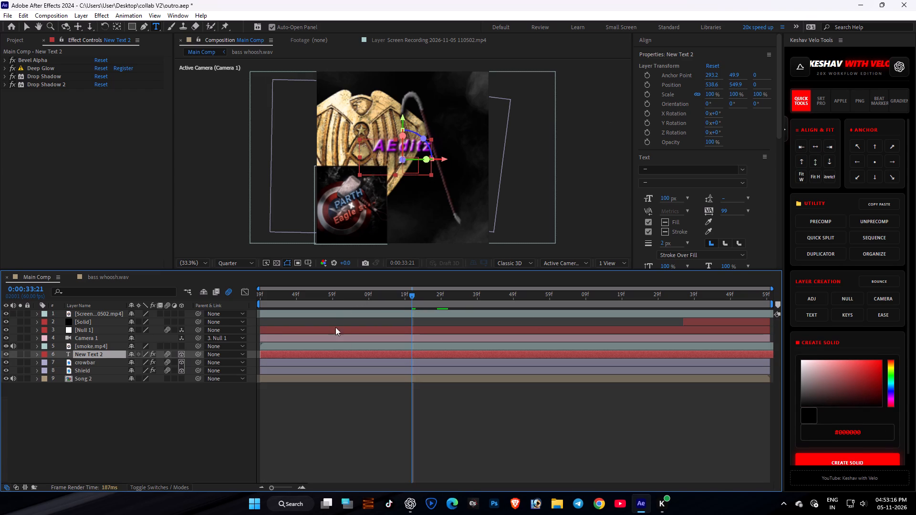
# Examine New Text 2's letter reveal against the Screen Recording reference between 0:00:32:39 and 0:00:33:34.
pyautogui.moveTo(328, 300); pyautogui.dragTo(339, 321)
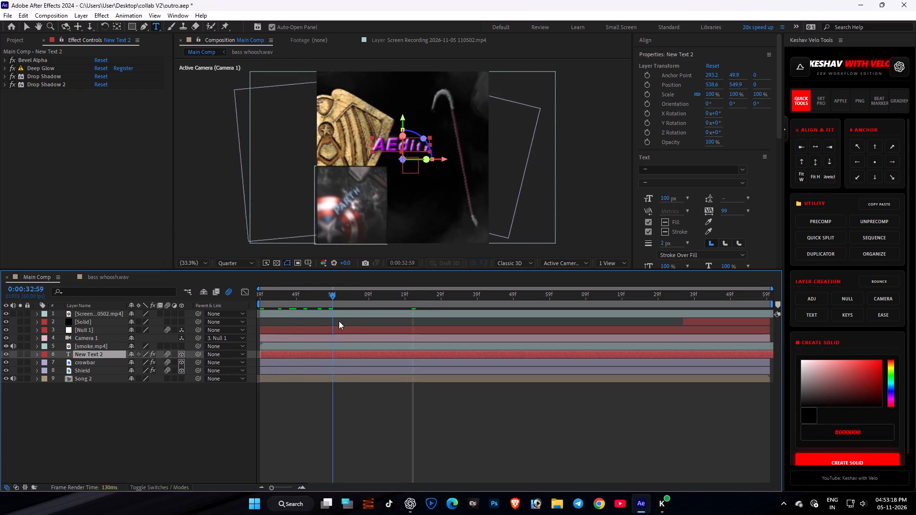
pyautogui.moveTo(339, 321); pyautogui.dragTo(231, 333)
pyautogui.moveTo(291, 306); pyautogui.dragTo(324, 306)
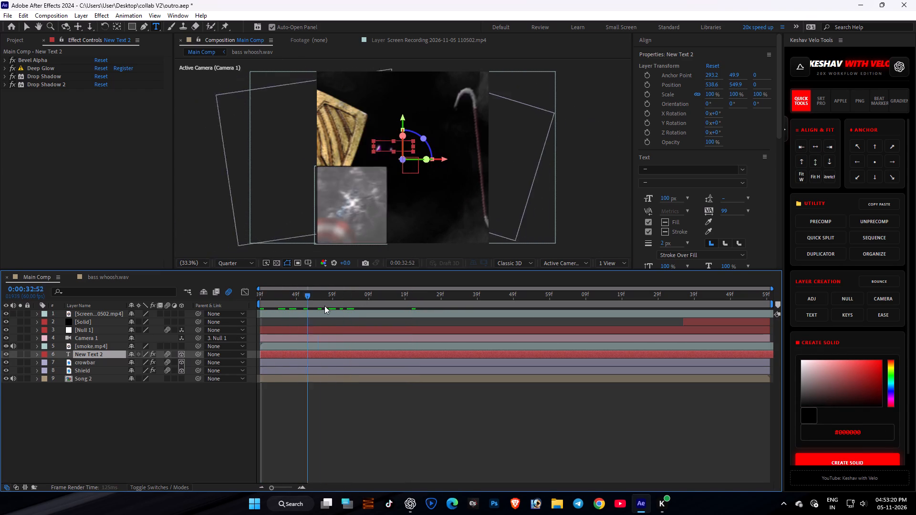
pyautogui.moveTo(324, 306); pyautogui.dragTo(463, 331)
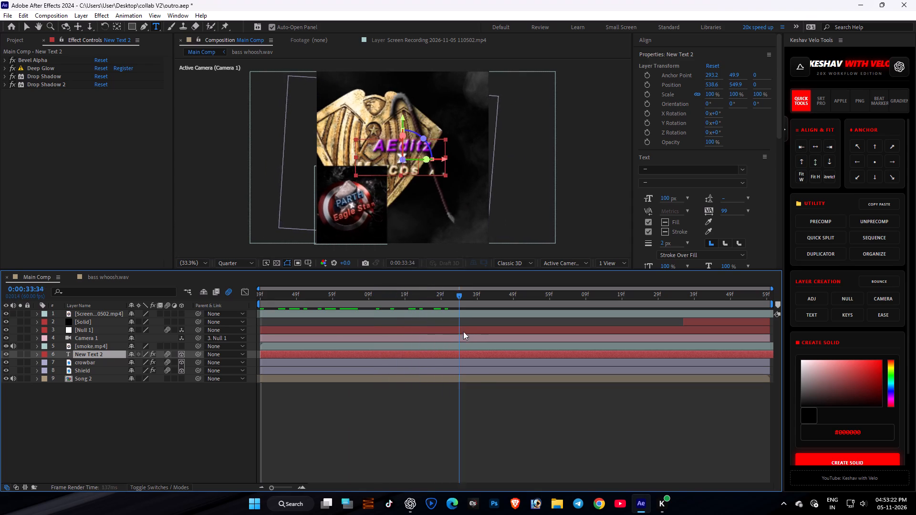
pyautogui.moveTo(463, 331); pyautogui.dragTo(297, 336)
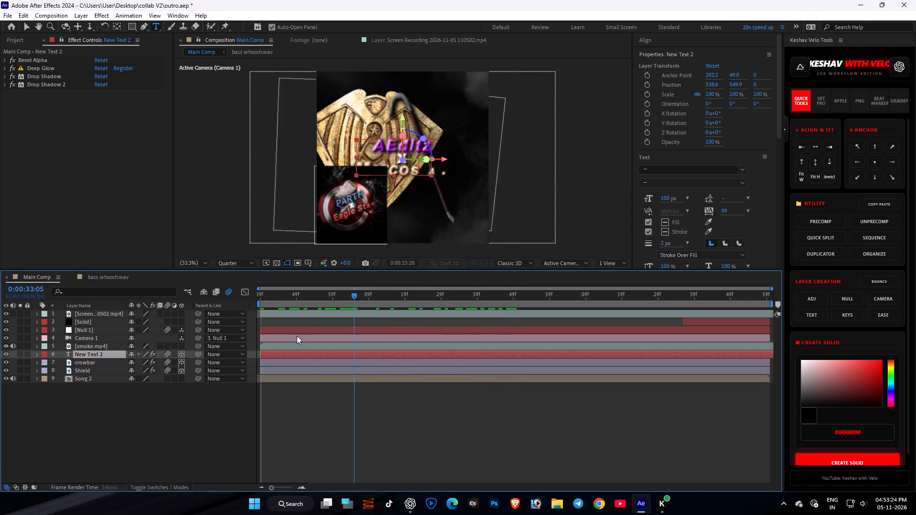
pyautogui.moveTo(297, 336); pyautogui.dragTo(291, 360)
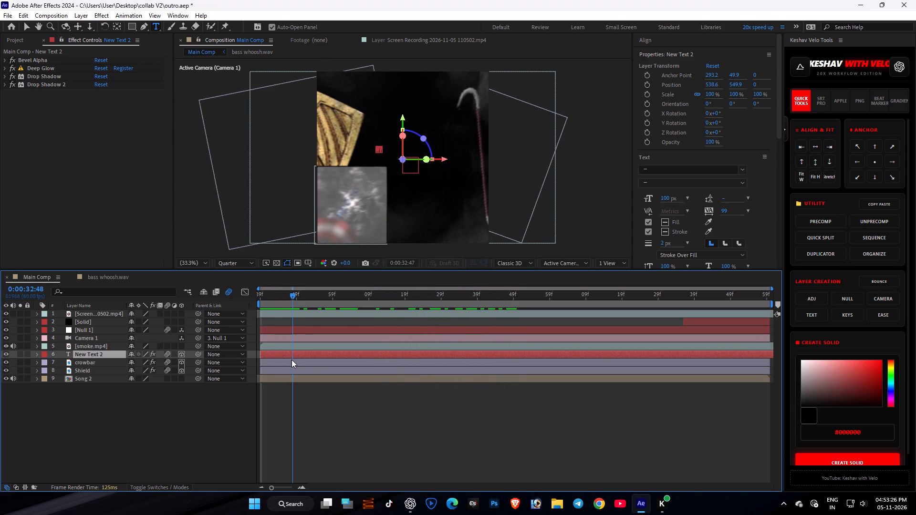
pyautogui.moveTo(291, 360); pyautogui.dragTo(288, 362)
pyautogui.click(309, 398)
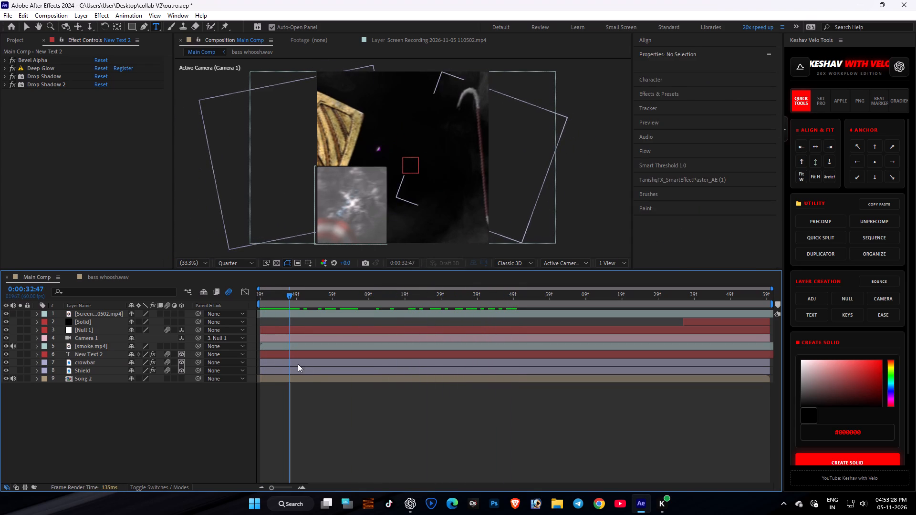
# Slide the New Text 2 layer slightly earlier at 0:00:32:47, check the reveal, and save the project.
pyautogui.moveTo(284, 355); pyautogui.dragTo(274, 355)
pyautogui.moveTo(286, 306); pyautogui.dragTo(474, 323)
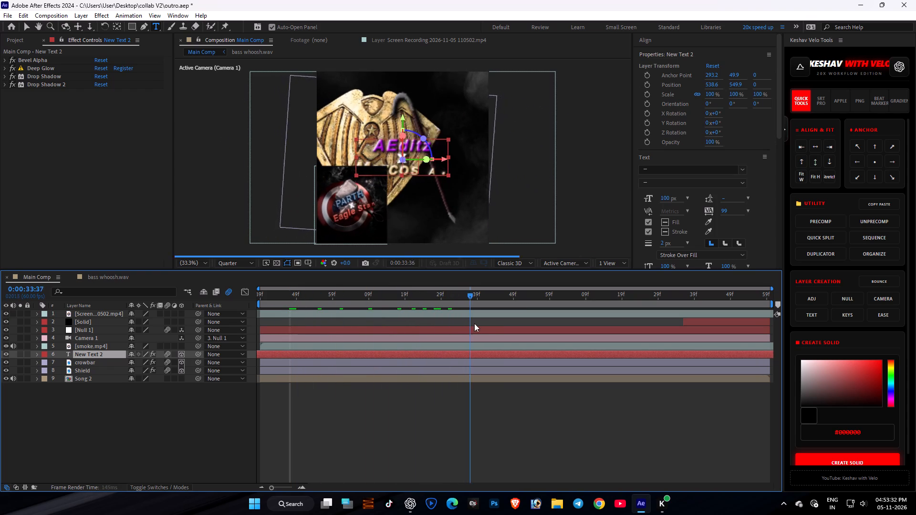
pyautogui.moveTo(474, 323); pyautogui.dragTo(71, 392)
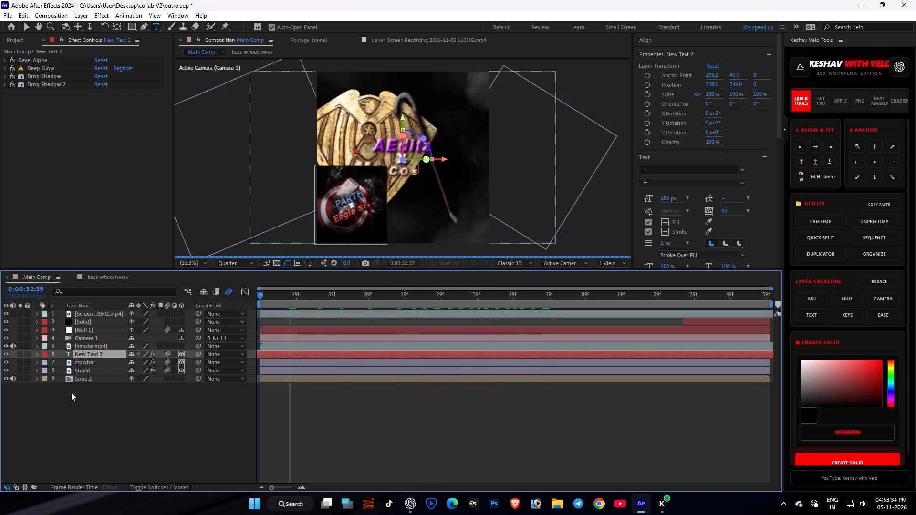
pyautogui.moveTo(71, 392); pyautogui.dragTo(63, 392)
pyautogui.click(78, 408)
pyautogui.hotkey('ctrl', 's')
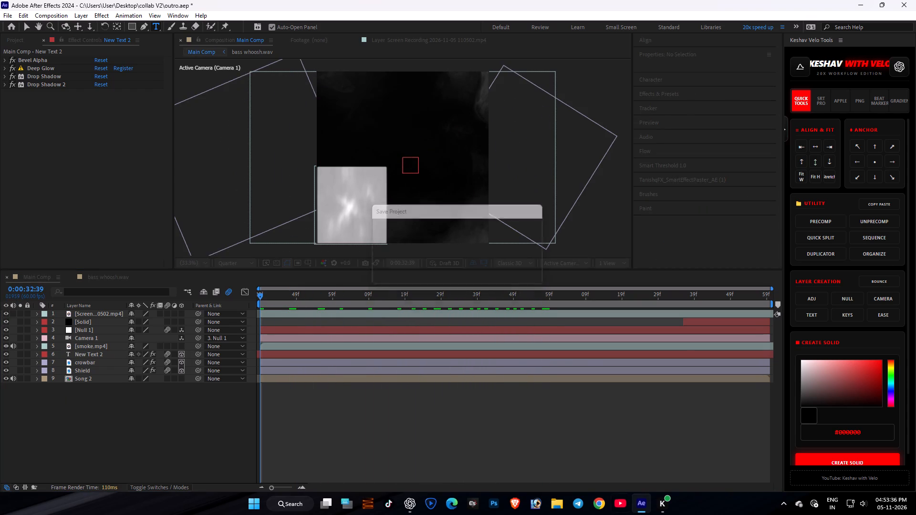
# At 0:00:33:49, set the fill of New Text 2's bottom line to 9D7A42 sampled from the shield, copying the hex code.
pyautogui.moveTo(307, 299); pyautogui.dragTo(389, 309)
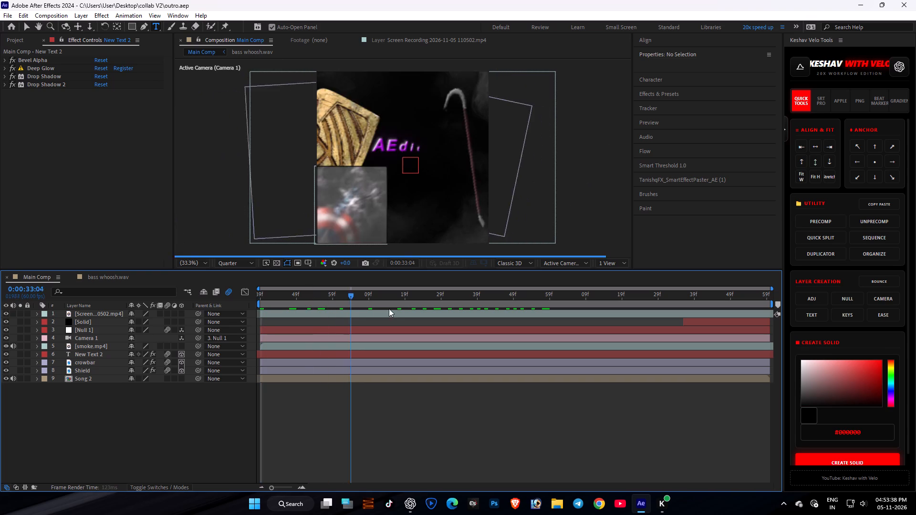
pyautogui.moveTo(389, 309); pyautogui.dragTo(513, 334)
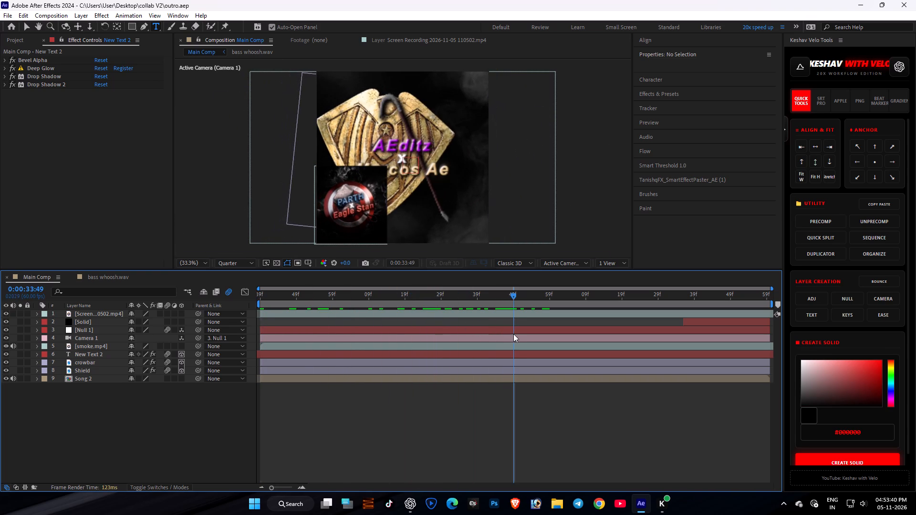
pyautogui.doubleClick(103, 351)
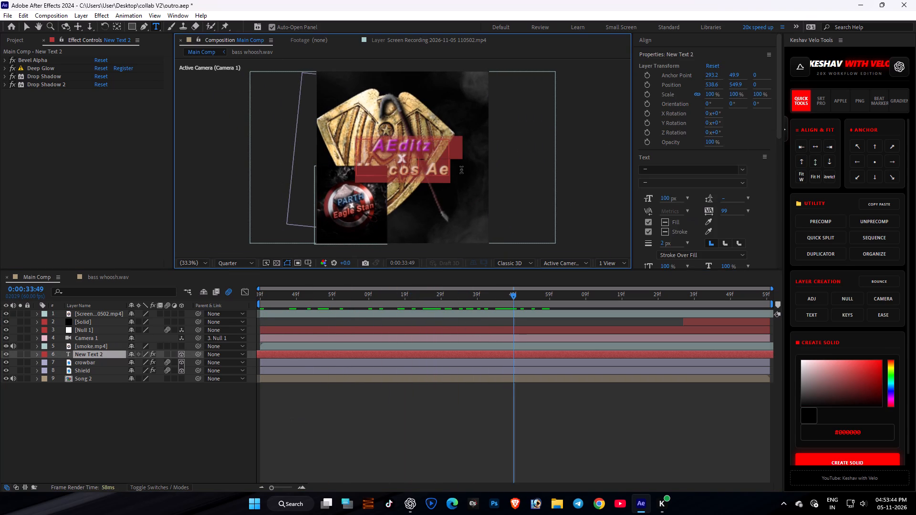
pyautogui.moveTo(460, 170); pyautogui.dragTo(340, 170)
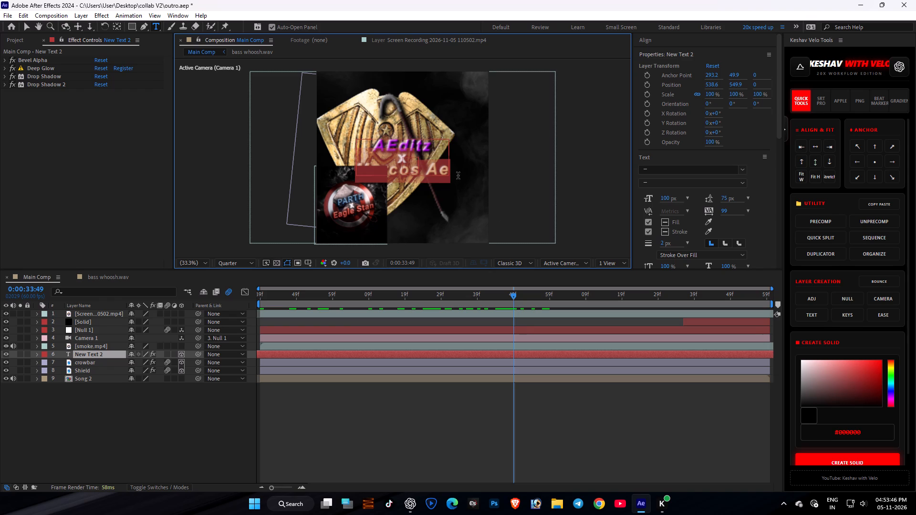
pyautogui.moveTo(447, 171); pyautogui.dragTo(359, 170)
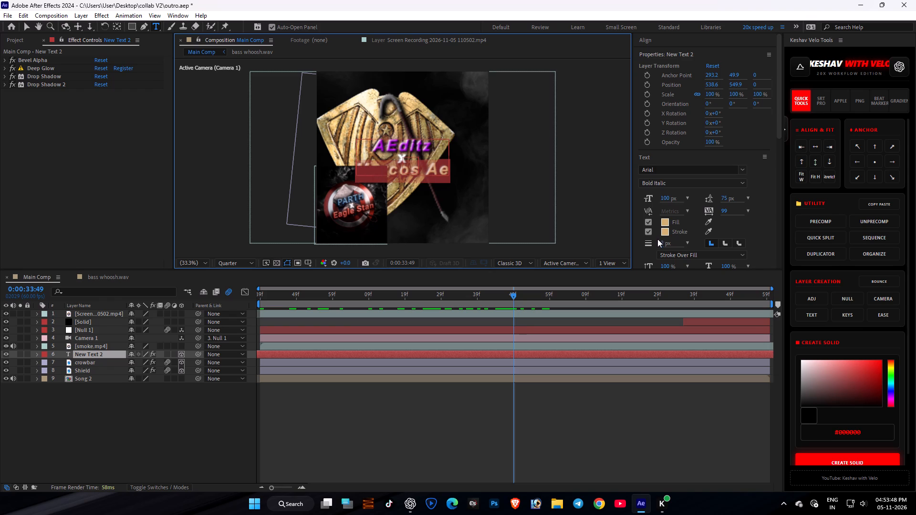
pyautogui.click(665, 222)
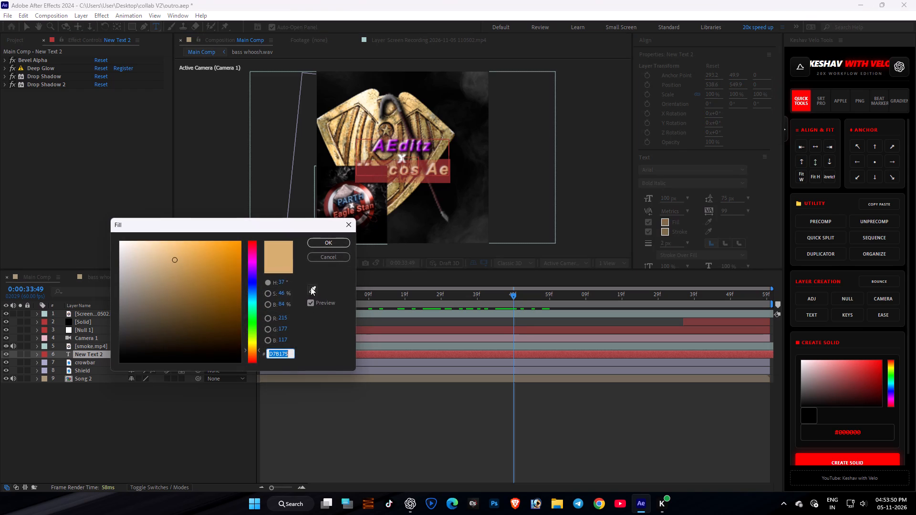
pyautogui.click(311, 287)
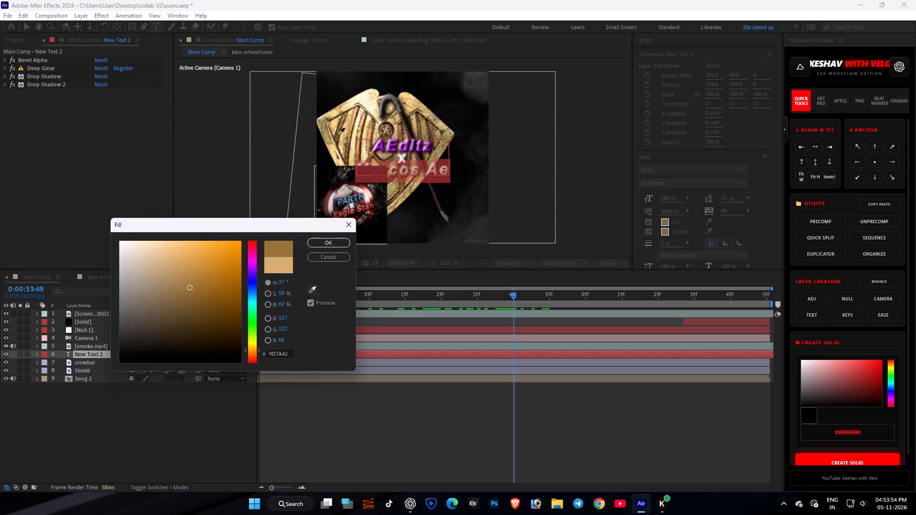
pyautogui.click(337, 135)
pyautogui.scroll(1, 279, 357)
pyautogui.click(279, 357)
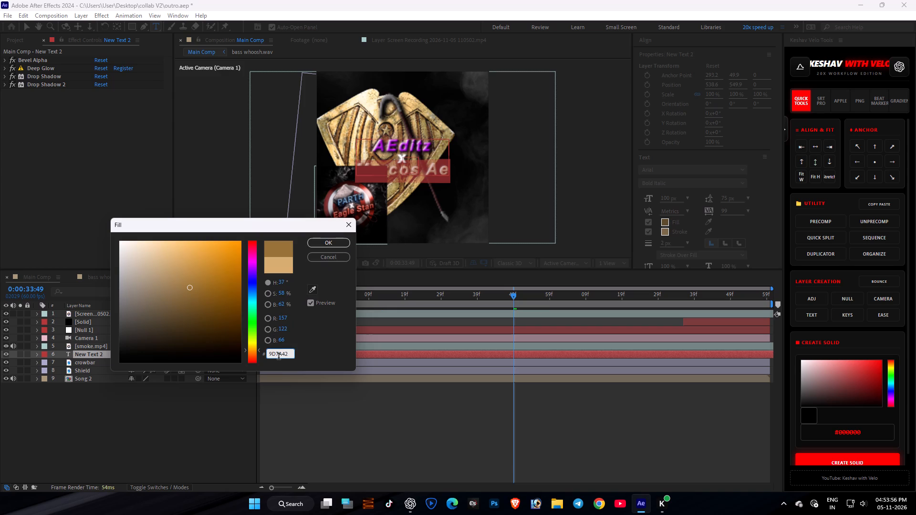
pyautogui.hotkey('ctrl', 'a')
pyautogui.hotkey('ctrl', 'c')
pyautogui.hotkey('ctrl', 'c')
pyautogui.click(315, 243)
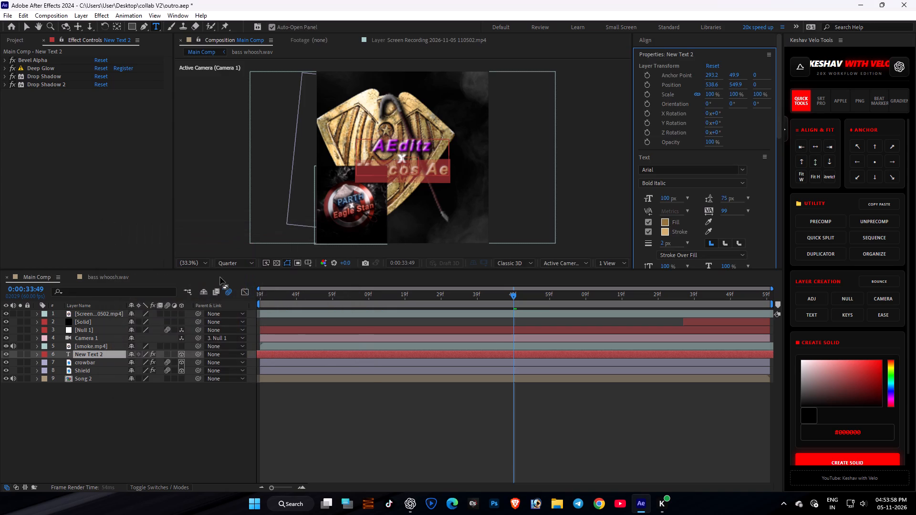
# Set the preview resolution to Full and hide the Screen Recording reference layer.
pyautogui.click(222, 265)
pyautogui.click(239, 280)
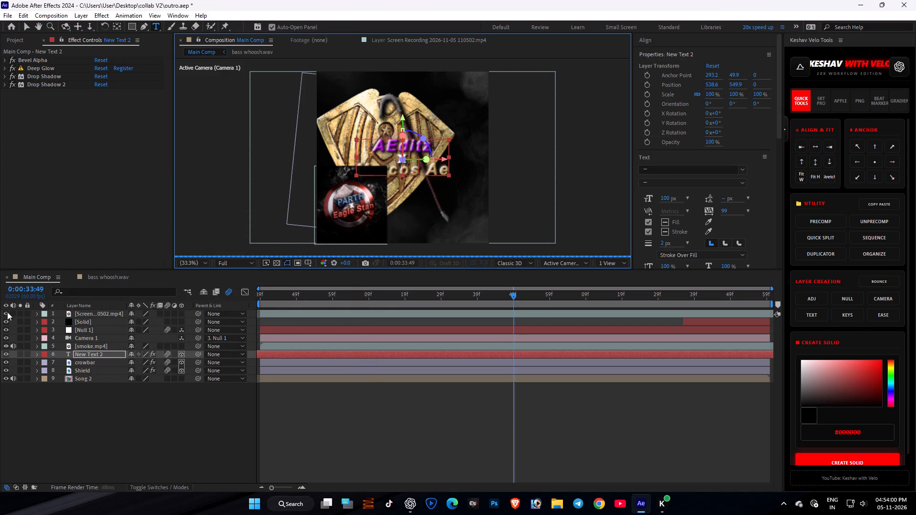
pyautogui.click(7, 312)
pyautogui.scroll(1, 0, 274)
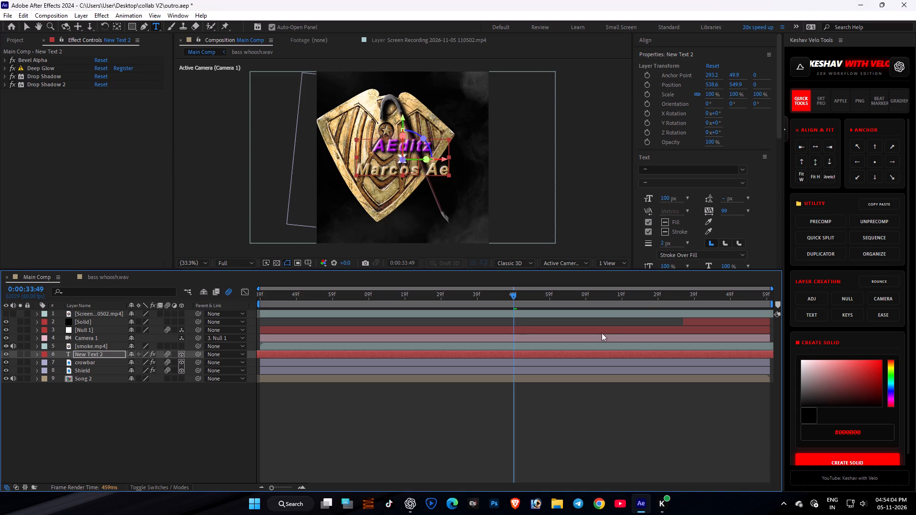
# Set the fill of New Text 2's bottom line to 3B2828 sampled from the crowbar, copying the hex code.
pyautogui.doubleClick(510, 352)
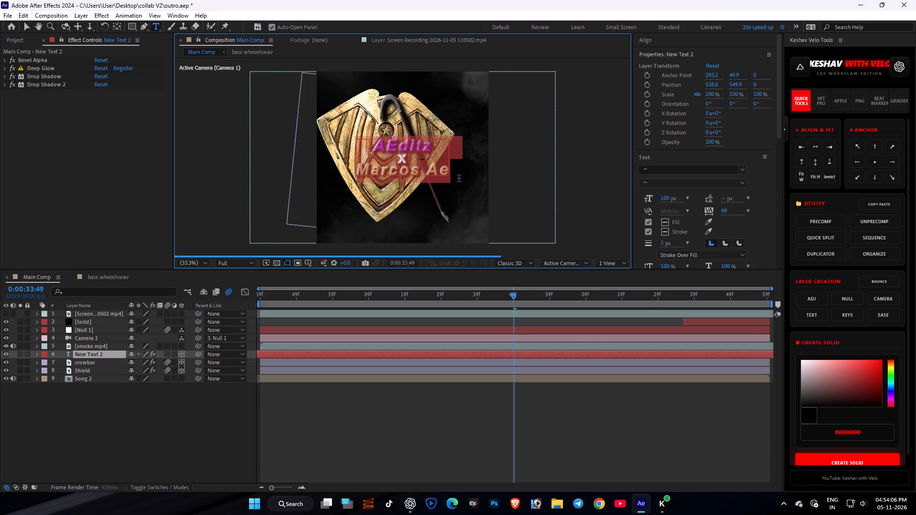
pyautogui.moveTo(459, 178); pyautogui.dragTo(358, 178)
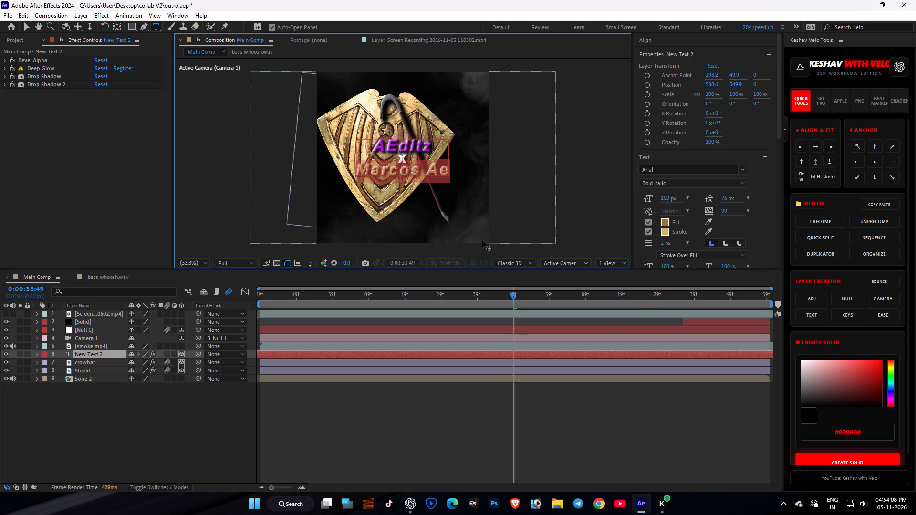
pyautogui.click(667, 225)
pyautogui.click(308, 285)
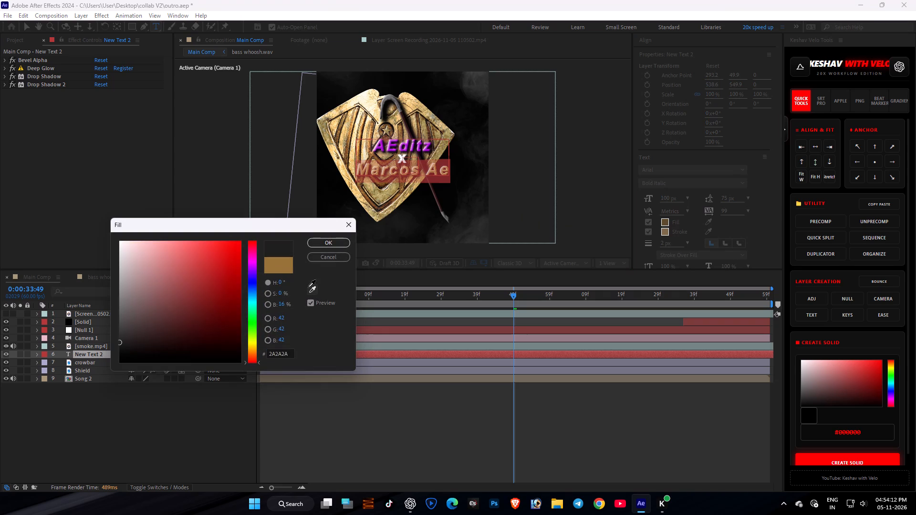
pyautogui.scroll(1, 409, 125)
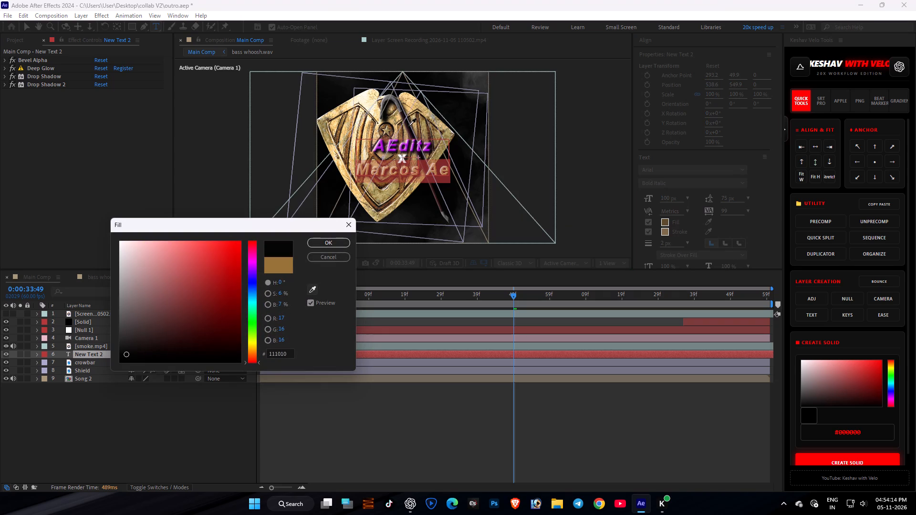
pyautogui.click(440, 207)
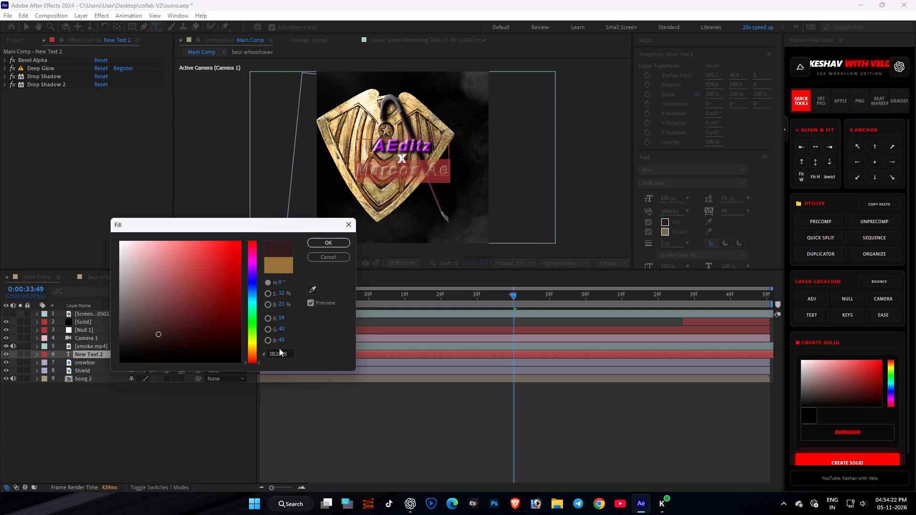
pyautogui.click(283, 356)
pyautogui.hotkey('ctrl', 'a')
pyautogui.hotkey('ctrl', 'c')
pyautogui.hotkey('ctrl', 'c')
pyautogui.click(328, 246)
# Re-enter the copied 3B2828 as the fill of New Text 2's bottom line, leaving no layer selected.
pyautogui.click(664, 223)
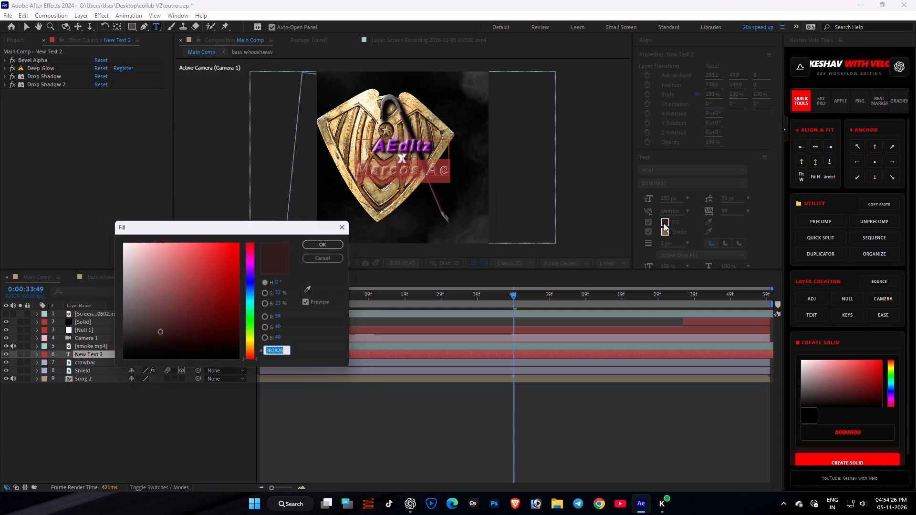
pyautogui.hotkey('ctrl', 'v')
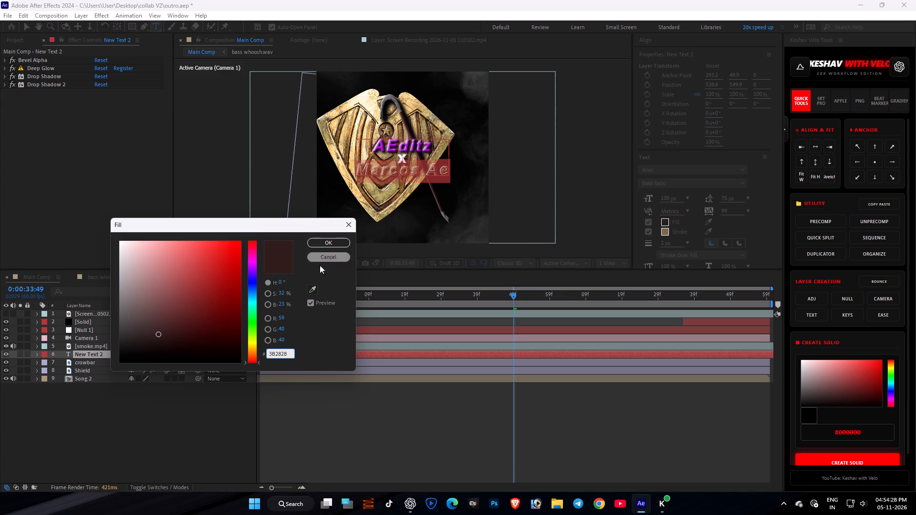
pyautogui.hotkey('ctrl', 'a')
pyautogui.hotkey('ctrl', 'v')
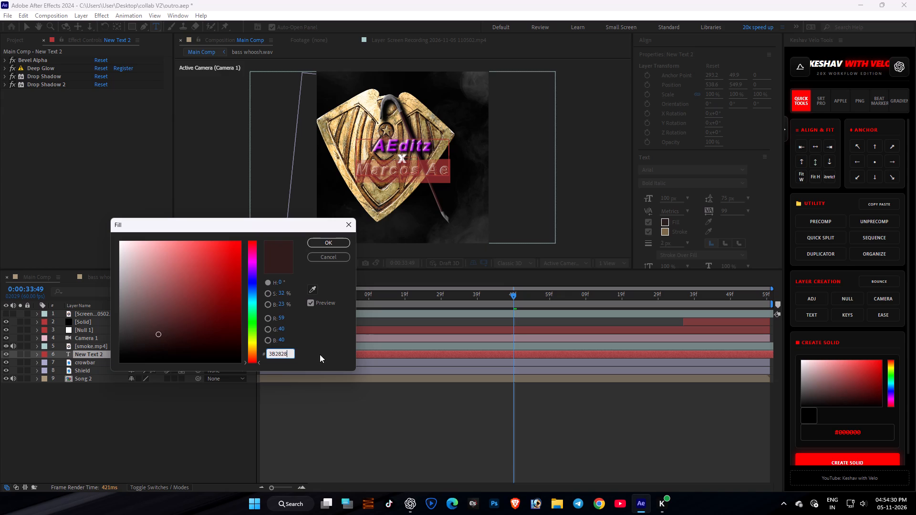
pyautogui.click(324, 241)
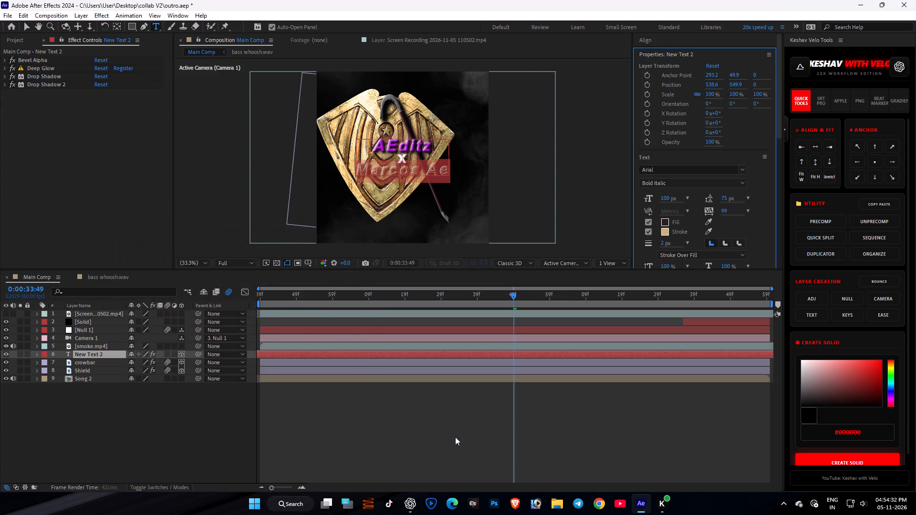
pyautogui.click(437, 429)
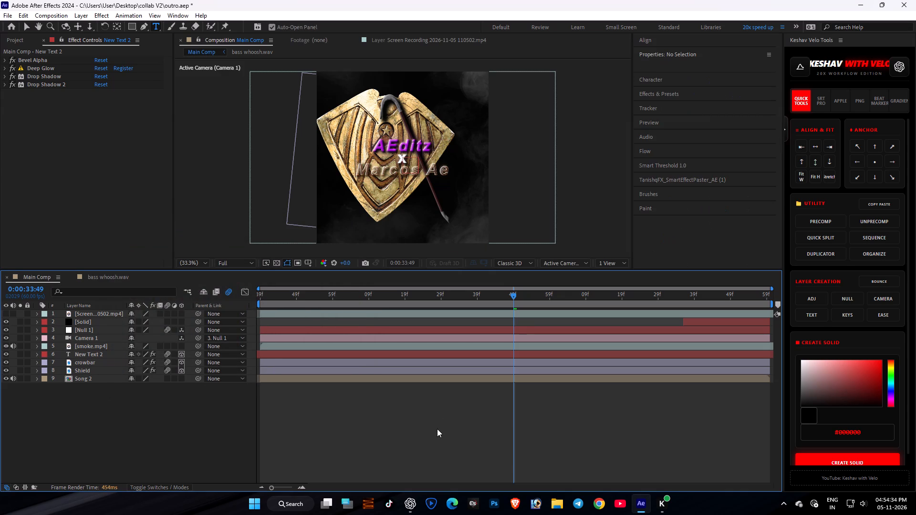
# Set the stroke colour of New Text 2's bottom line to the copied 3B2828.
pyautogui.doubleClick(87, 356)
pyautogui.moveTo(449, 175); pyautogui.dragTo(364, 175)
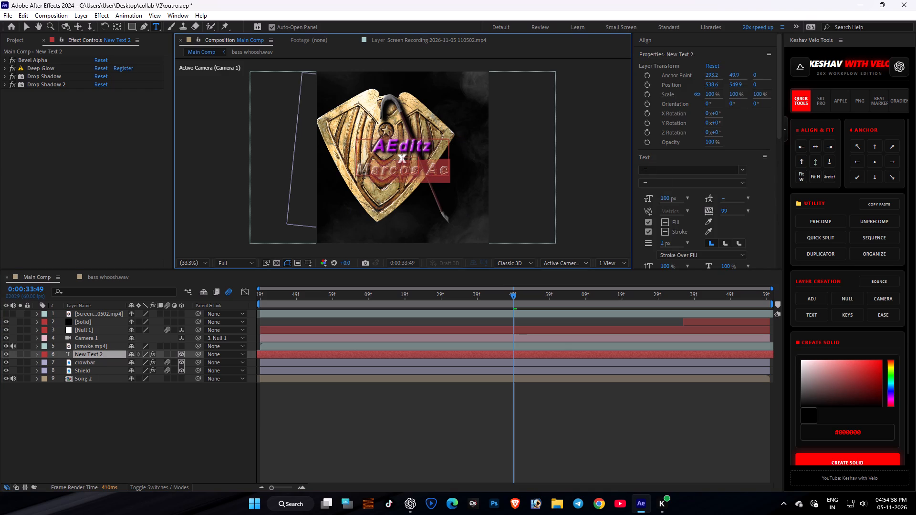
pyautogui.moveTo(364, 175); pyautogui.dragTo(357, 173)
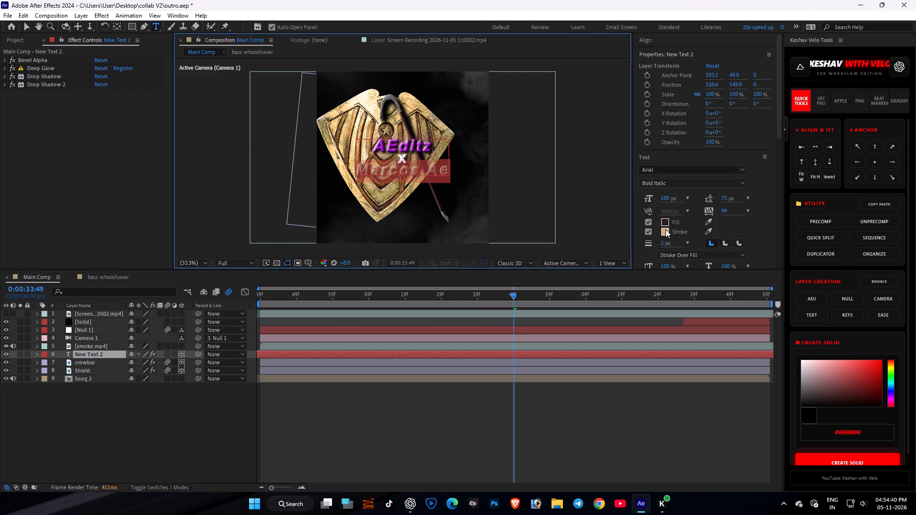
pyautogui.click(666, 229)
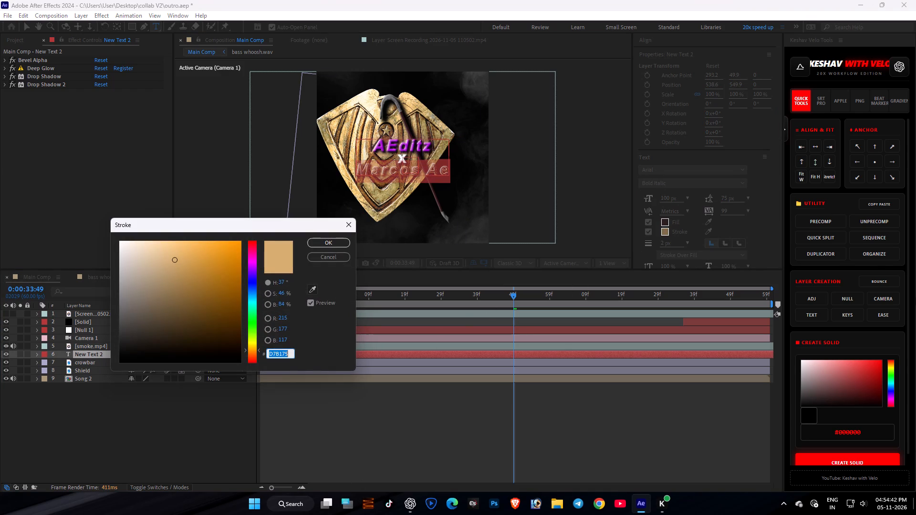
pyautogui.hotkey('ctrl', 'v')
pyautogui.click(333, 243)
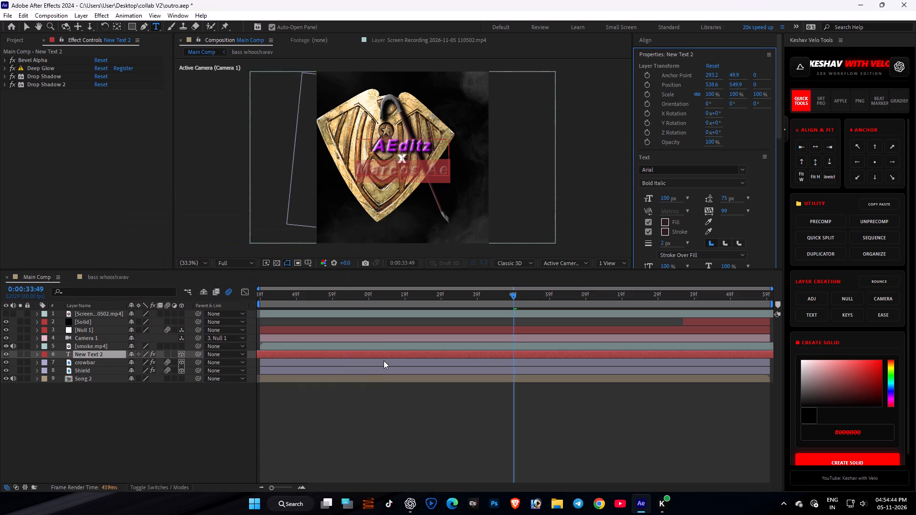
# Set the fill of New Text 2's bottom line to 815E33, based on a colour sampled from the shield, and copy the hex code.
pyautogui.click(370, 401)
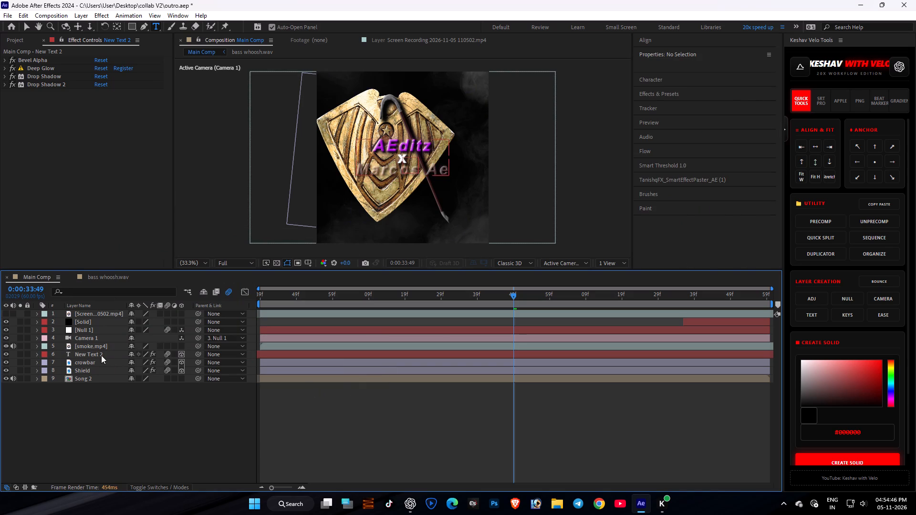
pyautogui.doubleClick(101, 355)
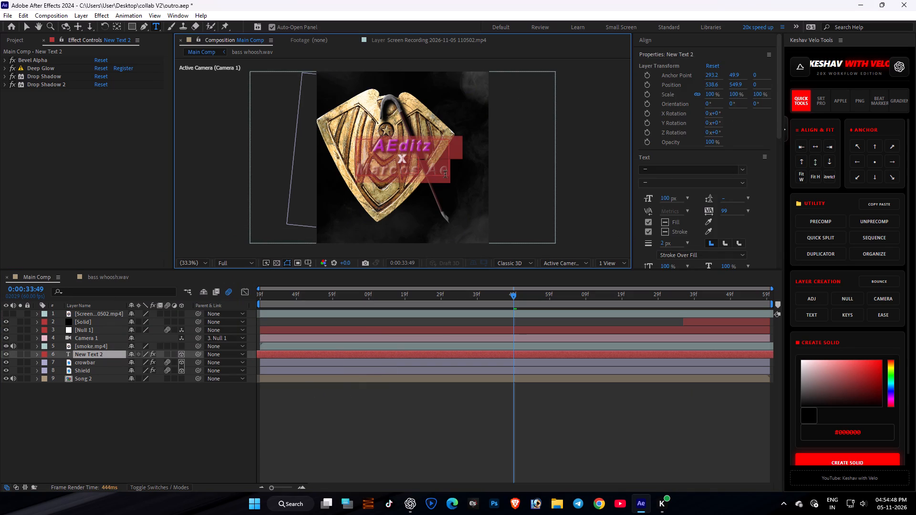
pyautogui.moveTo(448, 174); pyautogui.dragTo(360, 170)
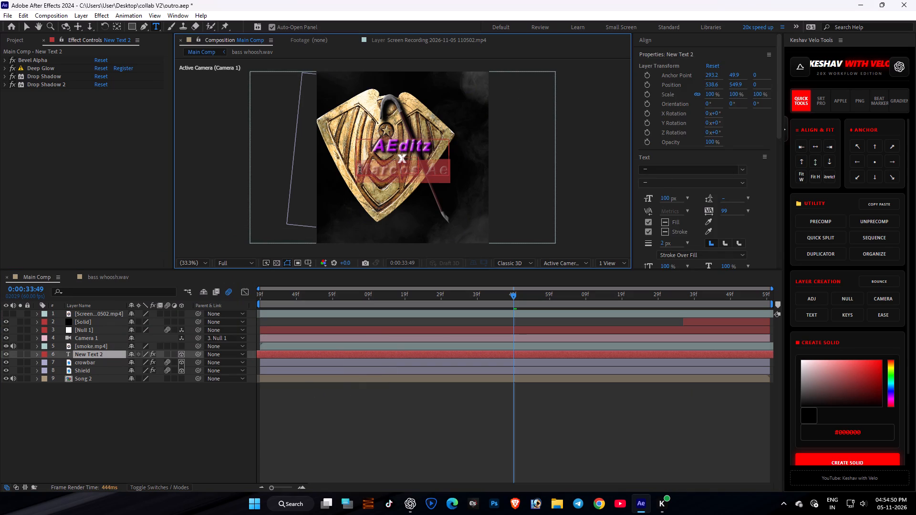
pyautogui.click(663, 222)
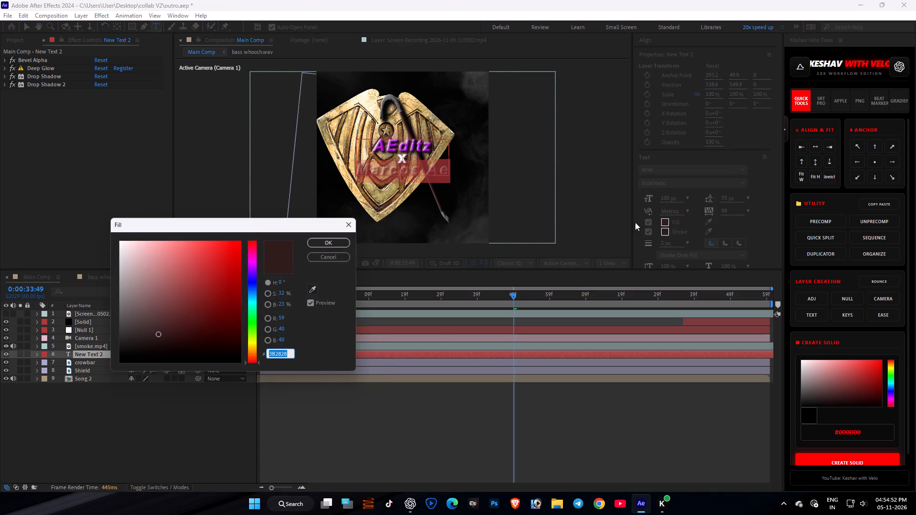
pyautogui.click(315, 292)
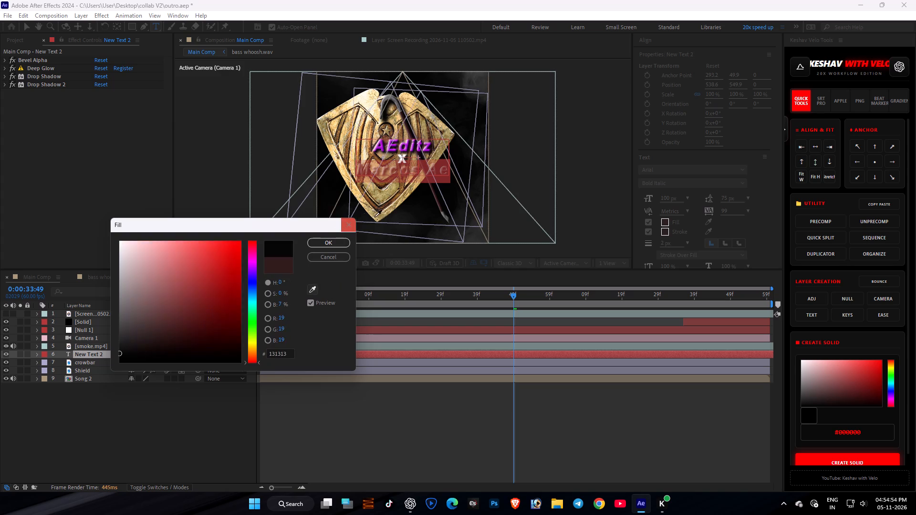
pyautogui.click(395, 198)
pyautogui.moveTo(199, 293); pyautogui.dragTo(202, 293)
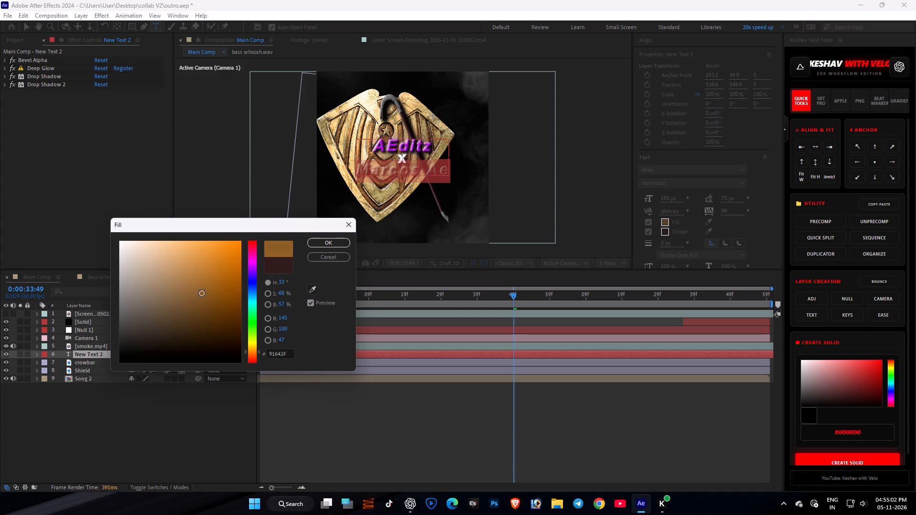
pyautogui.moveTo(202, 293); pyautogui.dragTo(207, 303)
pyautogui.moveTo(207, 302); pyautogui.dragTo(193, 301)
pyautogui.click(287, 355)
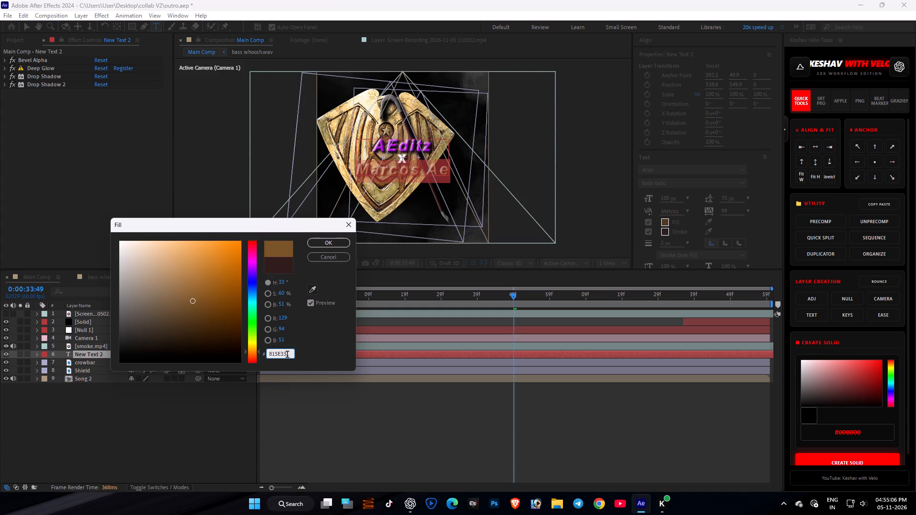
pyautogui.hotkey('ctrl', 'a')
pyautogui.hotkey('ctrl', 'c')
pyautogui.hotkey('ctrl', 'c')
pyautogui.hotkey('ctrl', 'c')
pyautogui.click(332, 241)
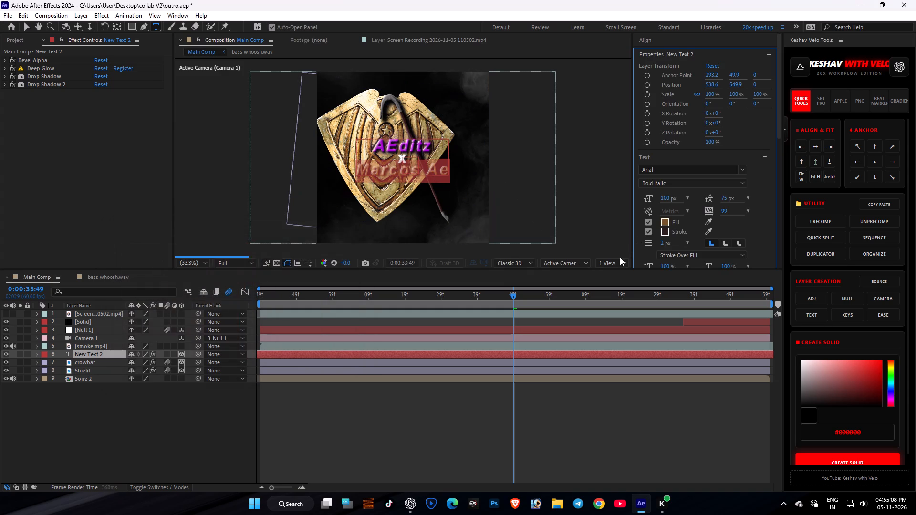
# Set the stroke colour of New Text 2's bottom line to the copied 815E33, leaving no layer selected.
pyautogui.click(666, 231)
pyautogui.scroll(1, 666, 231)
pyautogui.hotkey('ctrl', 'v')
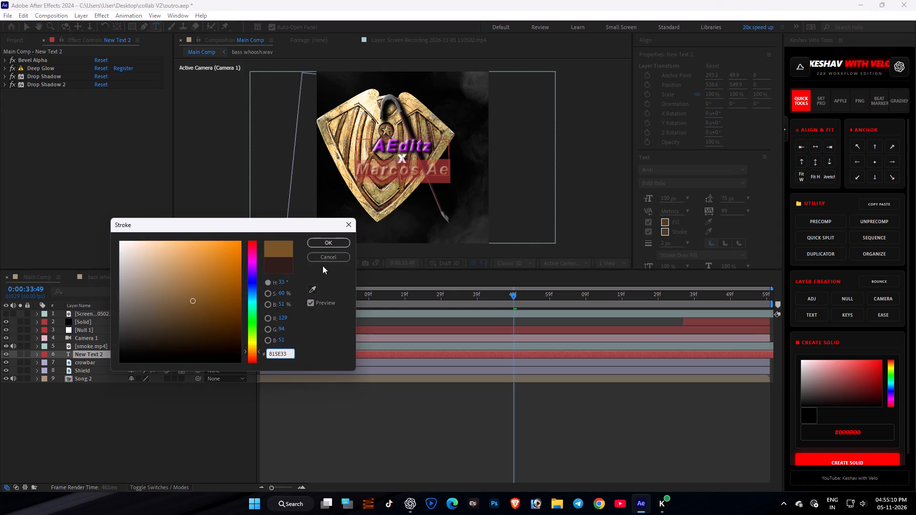
pyautogui.click(314, 244)
pyautogui.click(423, 393)
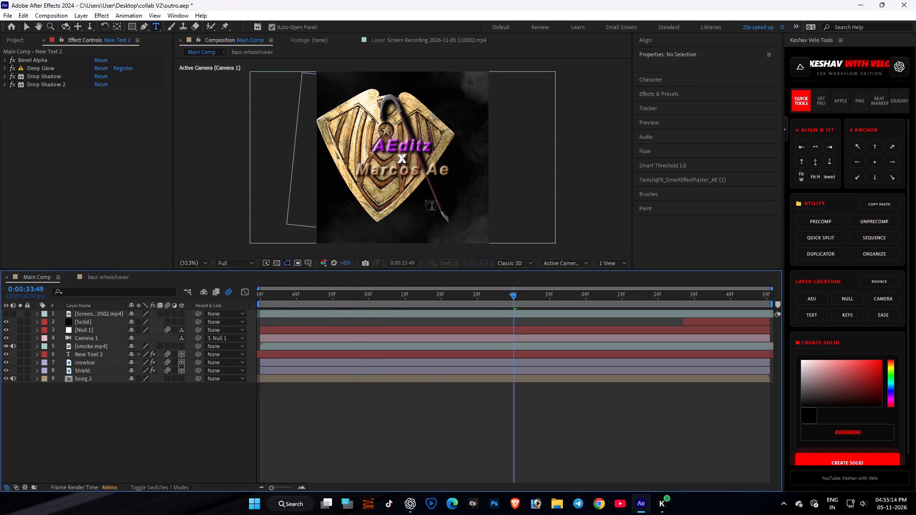
# Show the Screen Recording reference layer briefly to compare it with the artwork, and hide it again.
pyautogui.click(6, 314)
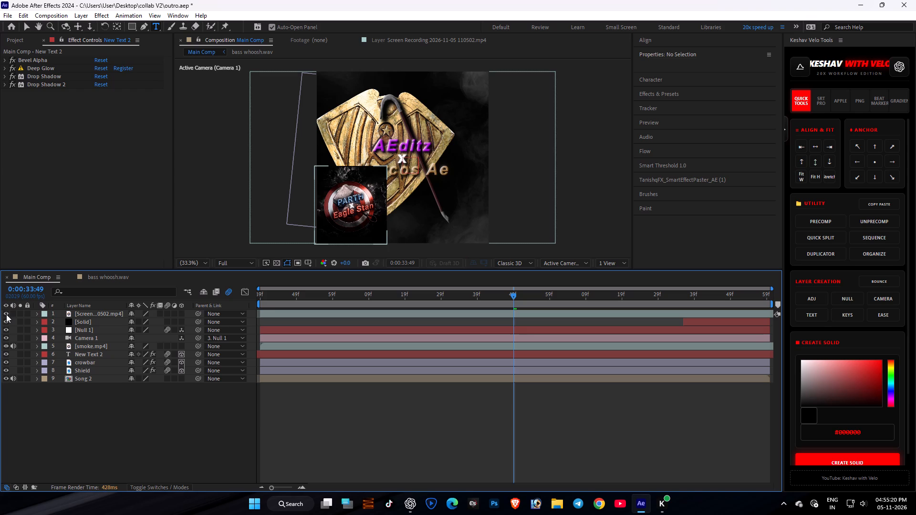
pyautogui.click(6, 314)
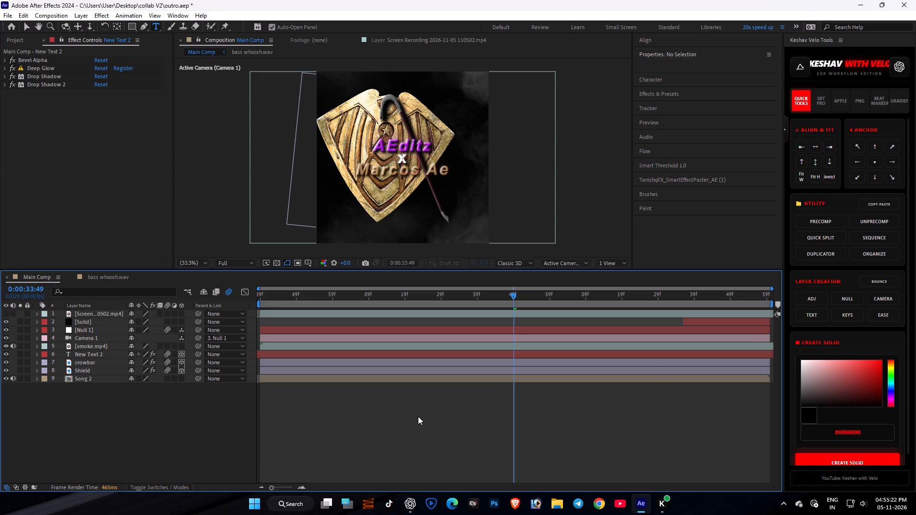
# Overlay the Proportional Grid to check the composition's alignment, and turn it off again.
pyautogui.click(311, 259)
pyautogui.click(325, 282)
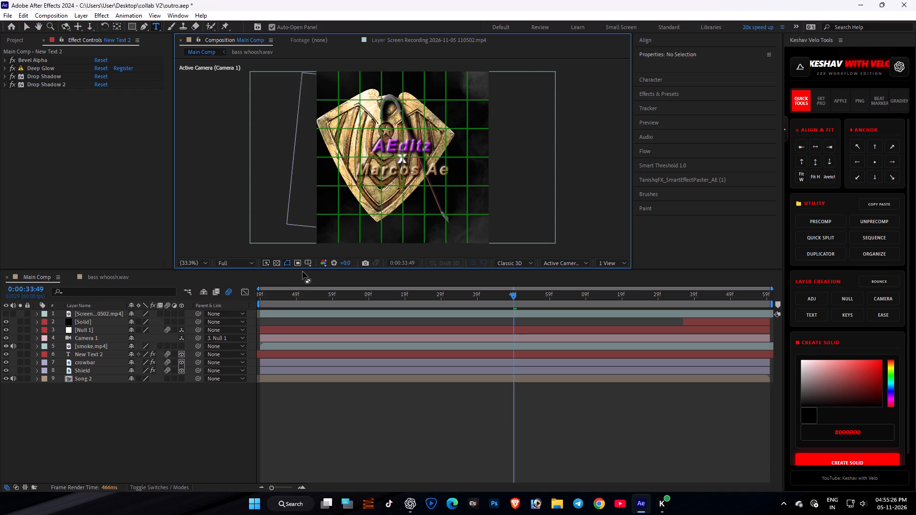
pyautogui.click(310, 263)
pyautogui.scroll(1, 312, 267)
pyautogui.click(337, 286)
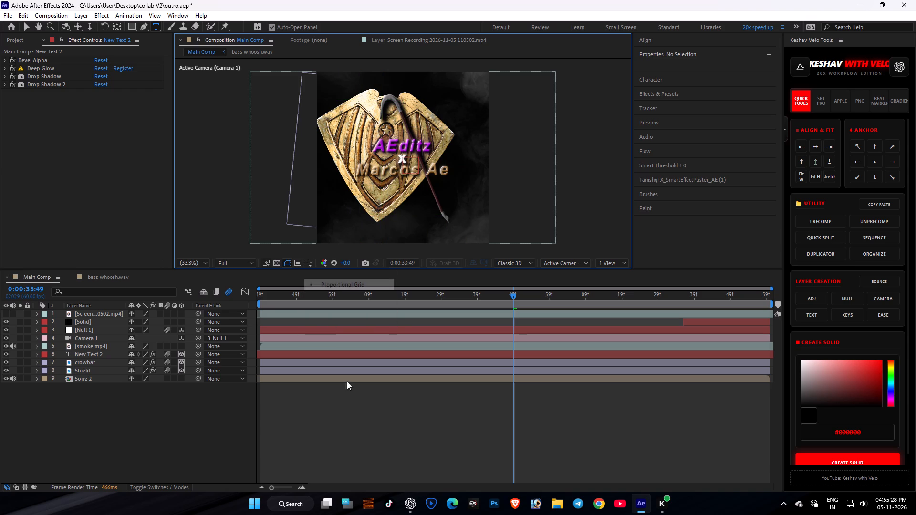
pyautogui.scroll(1, 383, 470)
pyautogui.click(383, 470)
# Set the preview resolution to Quarter.
pyautogui.click(229, 262)
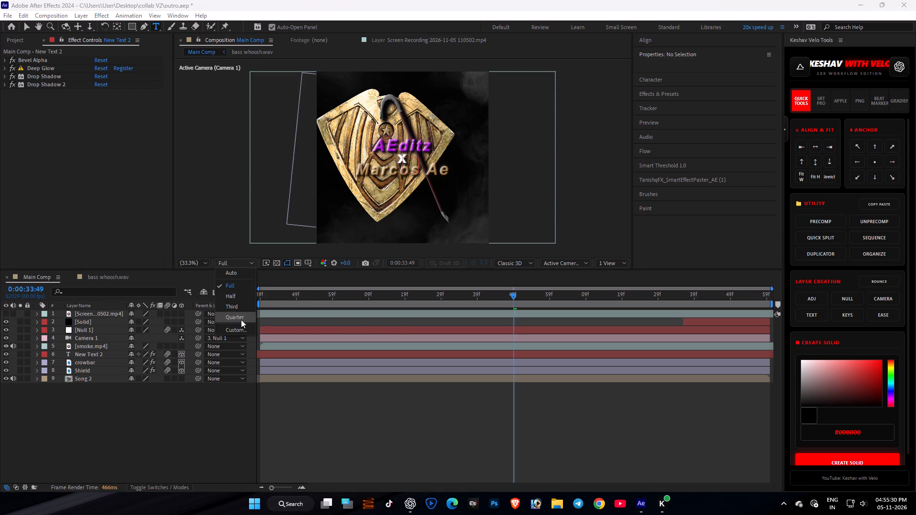
pyautogui.click(241, 319)
pyautogui.click(321, 402)
# Start position keyframing on Null 1 with a first keyframe at 0:00:32:54.
pyautogui.moveTo(286, 293); pyautogui.dragTo(257, 309)
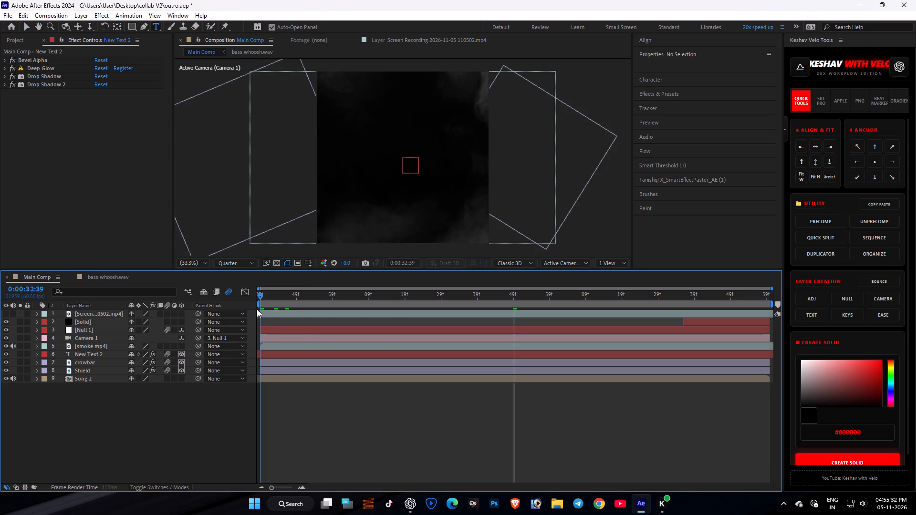
pyautogui.moveTo(257, 309); pyautogui.dragTo(72, 324)
pyautogui.moveTo(72, 324); pyautogui.dragTo(313, 334)
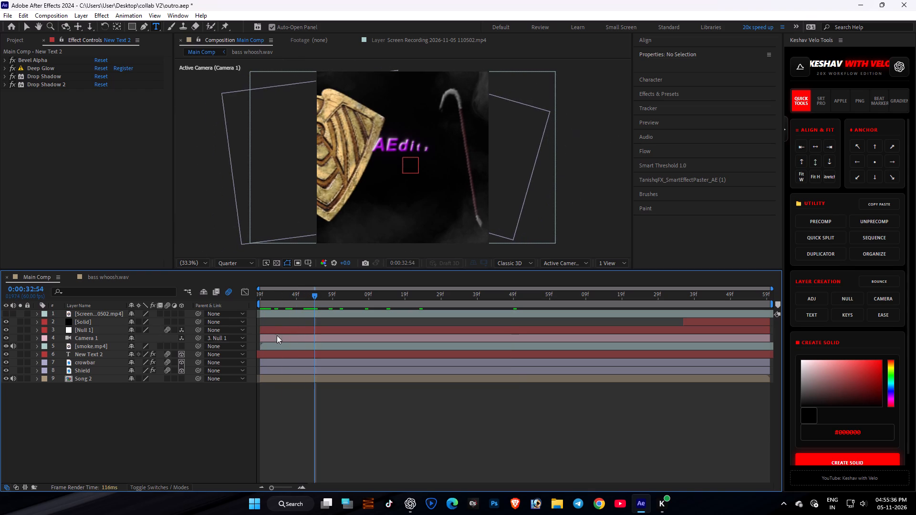
pyautogui.click(80, 330)
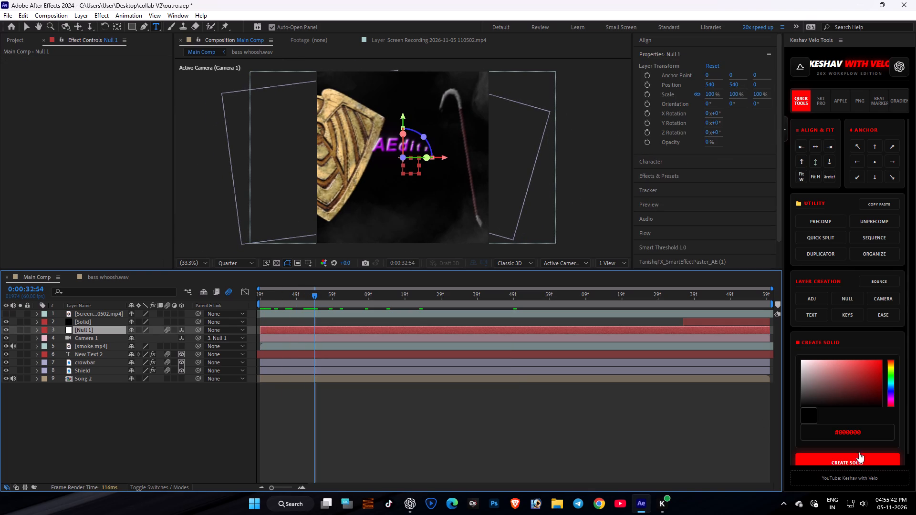
pyautogui.press('p')
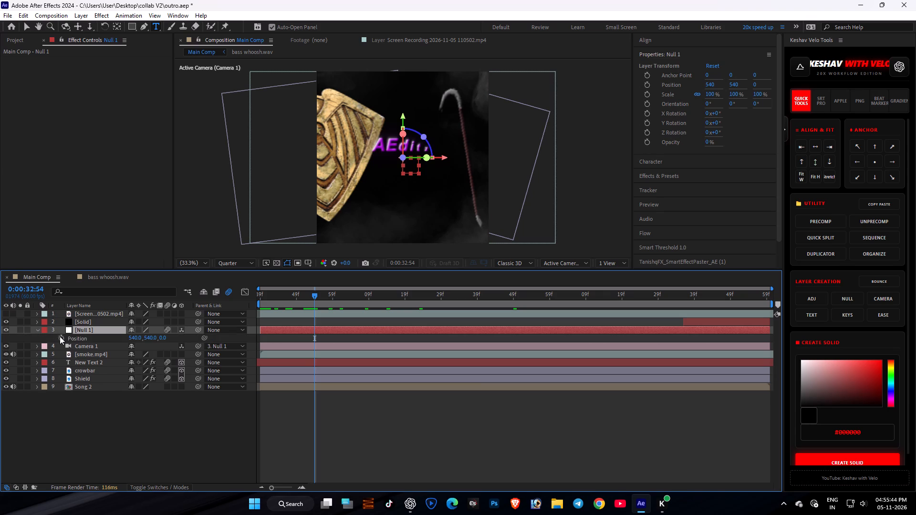
pyautogui.click(60, 336)
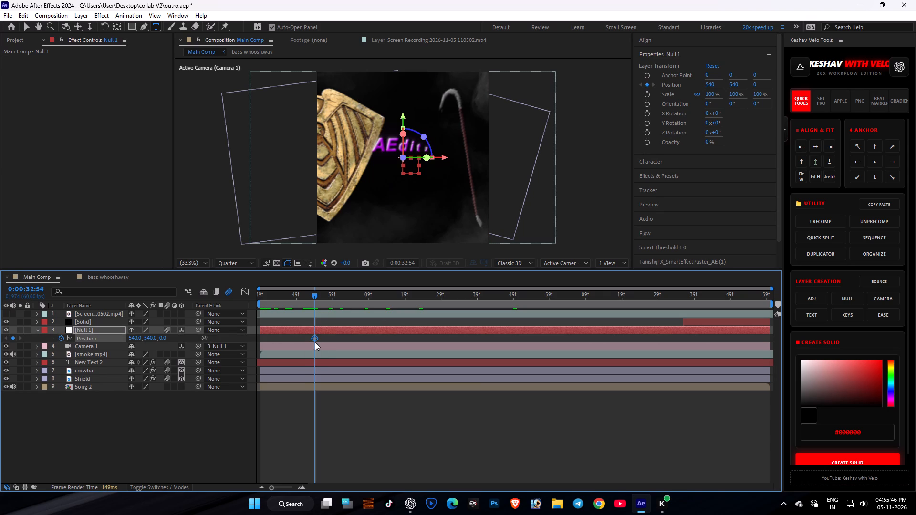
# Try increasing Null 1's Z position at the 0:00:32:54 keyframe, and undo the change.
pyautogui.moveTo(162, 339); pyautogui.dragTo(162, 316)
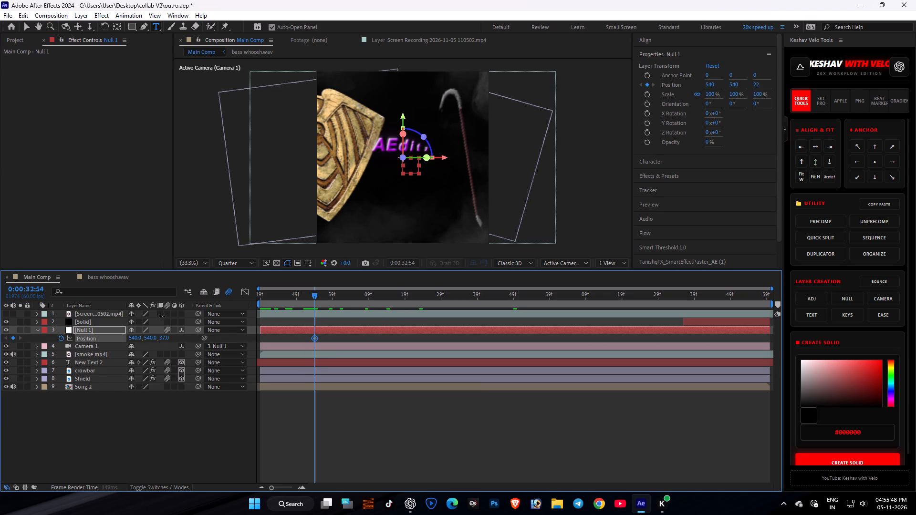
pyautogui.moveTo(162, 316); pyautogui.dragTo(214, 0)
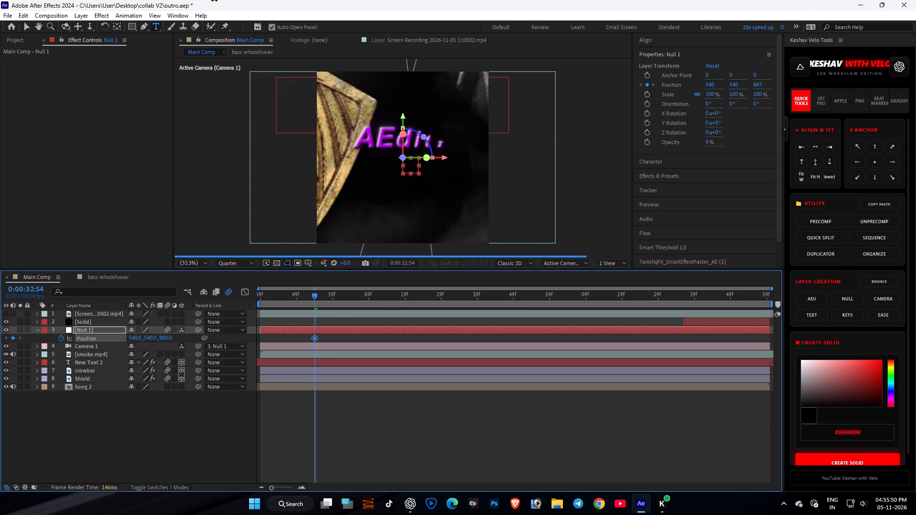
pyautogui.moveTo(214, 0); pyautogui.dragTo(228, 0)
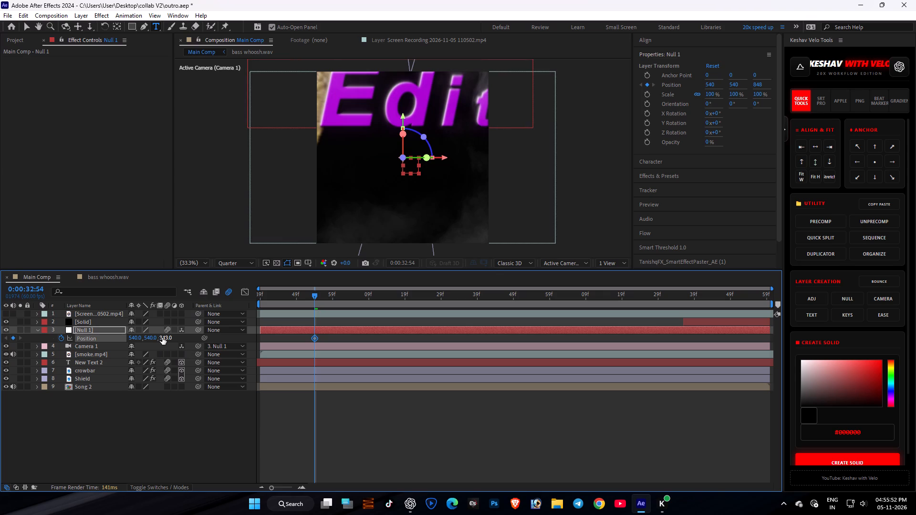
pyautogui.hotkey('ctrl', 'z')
# Set Null 1's Z position at the 0:00:32:54 keyframe to 927 so the camera starts close to the text.
pyautogui.moveTo(162, 338); pyautogui.dragTo(158, 311)
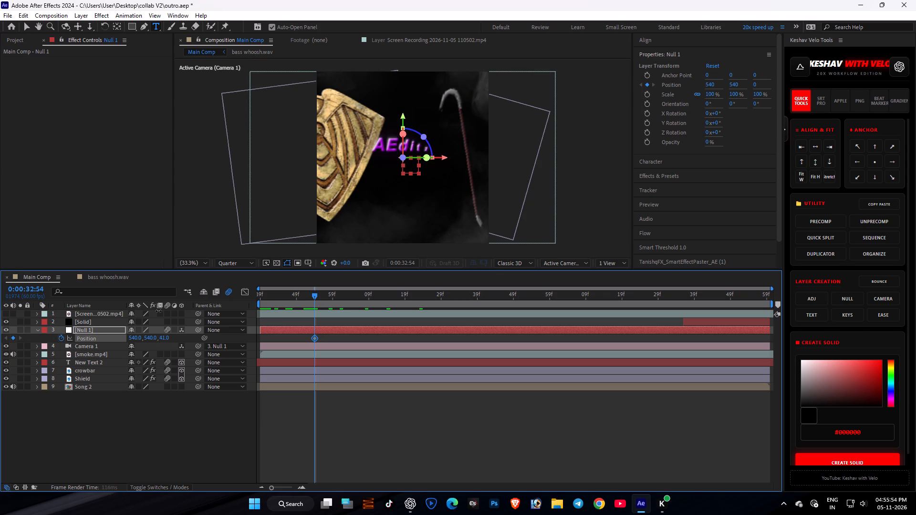
pyautogui.moveTo(158, 311); pyautogui.dragTo(223, 92)
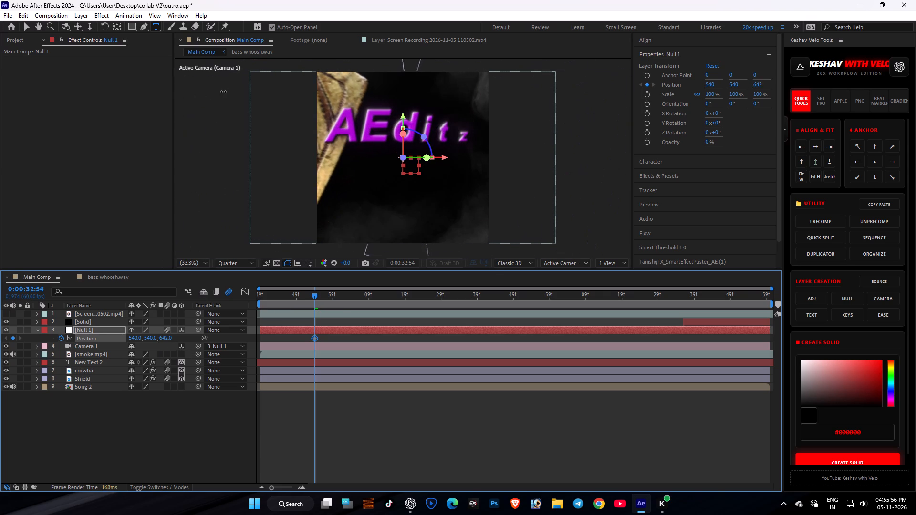
pyautogui.moveTo(223, 92); pyautogui.dragTo(235, 0)
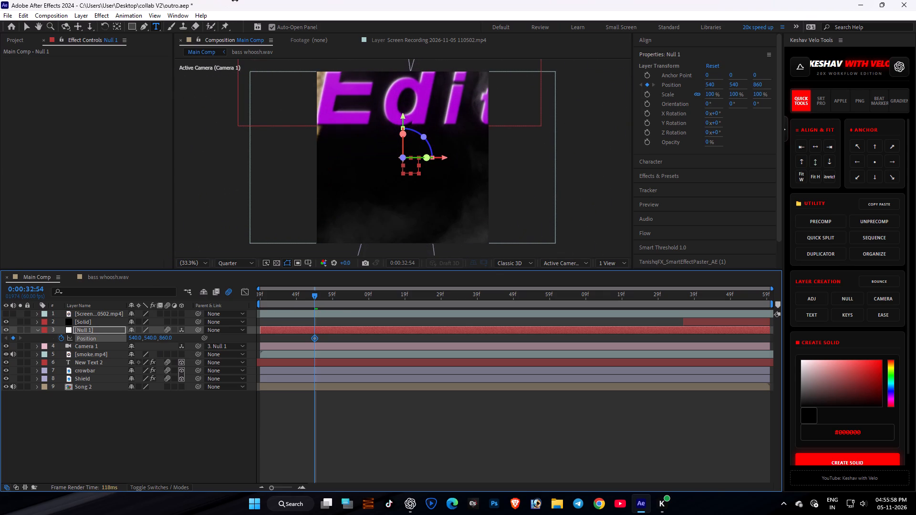
pyautogui.moveTo(235, 0); pyautogui.dragTo(249, 336)
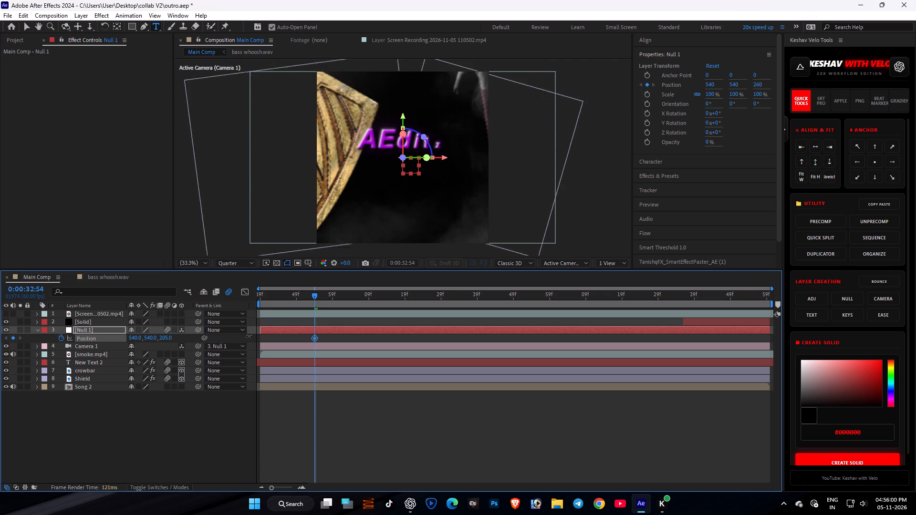
pyautogui.moveTo(249, 336); pyautogui.dragTo(267, 0)
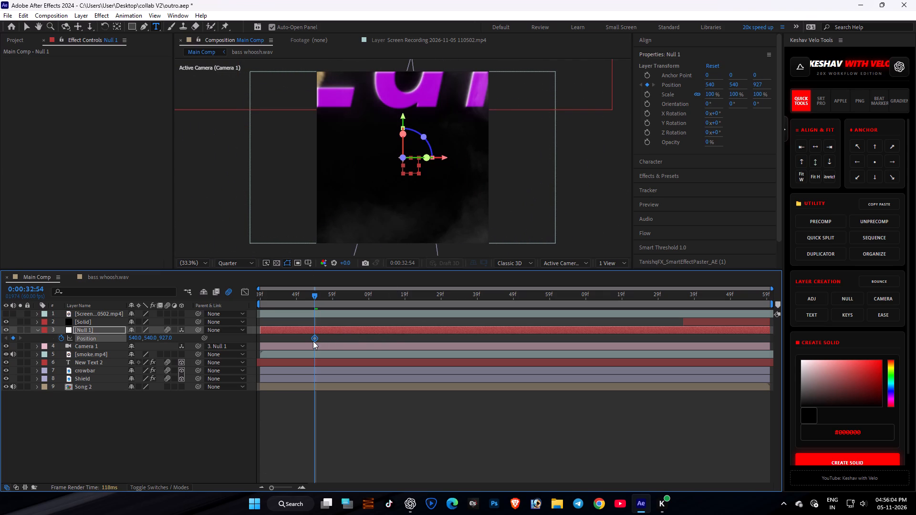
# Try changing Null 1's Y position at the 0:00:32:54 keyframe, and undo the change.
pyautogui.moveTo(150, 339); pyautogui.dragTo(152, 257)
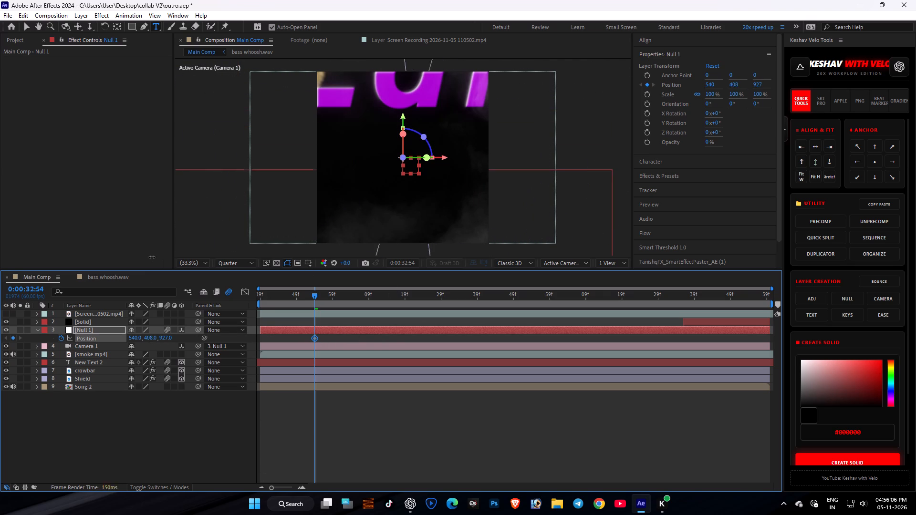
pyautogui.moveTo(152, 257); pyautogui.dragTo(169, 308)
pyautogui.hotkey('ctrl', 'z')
# Add a second position keyframe to Null 1 at 0:00:33:17 with the Z position set to 0.
pyautogui.moveTo(362, 292); pyautogui.dragTo(362, 294)
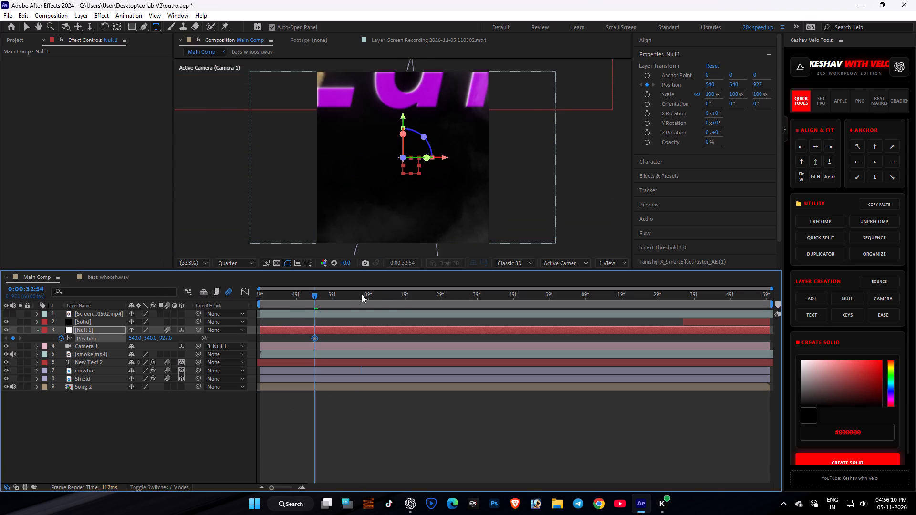
pyautogui.moveTo(362, 294); pyautogui.dragTo(396, 305)
pyautogui.click(161, 339)
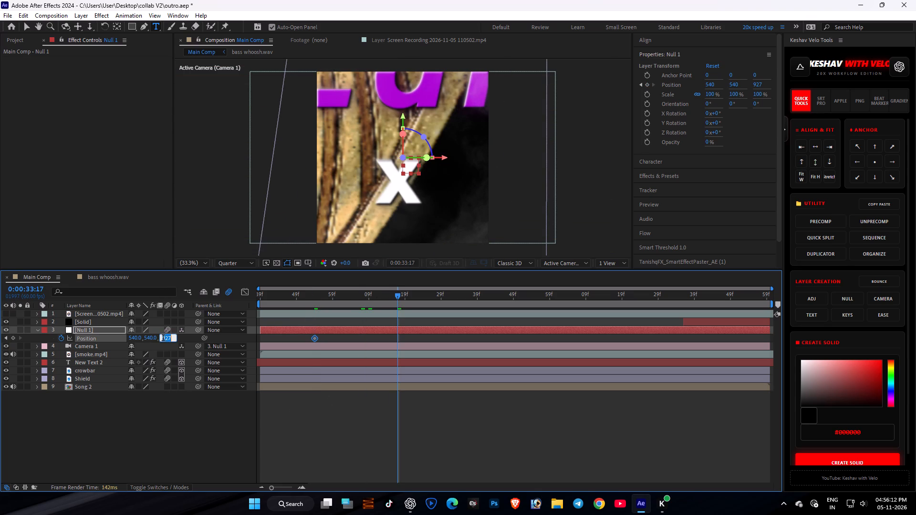
pyautogui.press('0')
pyautogui.press('Return')
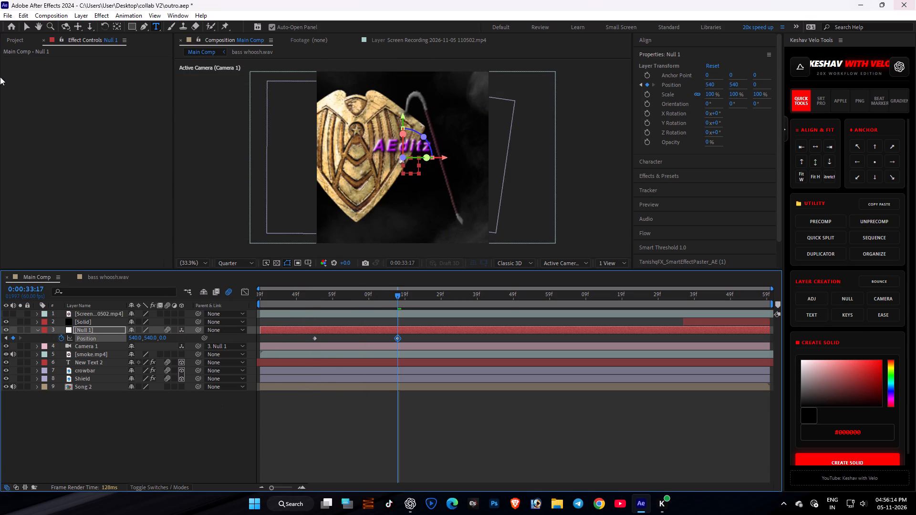
# Move Null 1's first position keyframe to the composition's start at 0:00:32:39.
pyautogui.moveTo(400, 302); pyautogui.dragTo(440, 319)
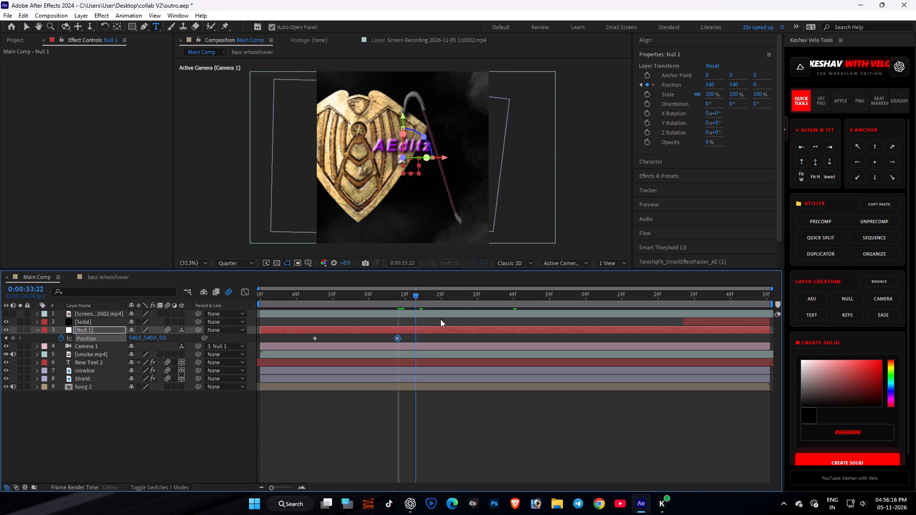
pyautogui.moveTo(440, 319); pyautogui.dragTo(456, 338)
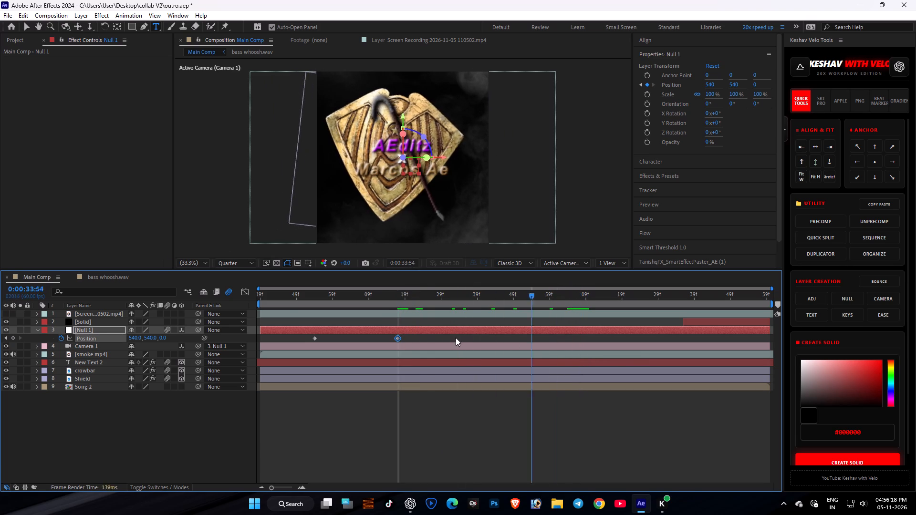
pyautogui.moveTo(456, 338); pyautogui.dragTo(252, 329)
pyautogui.click(312, 340)
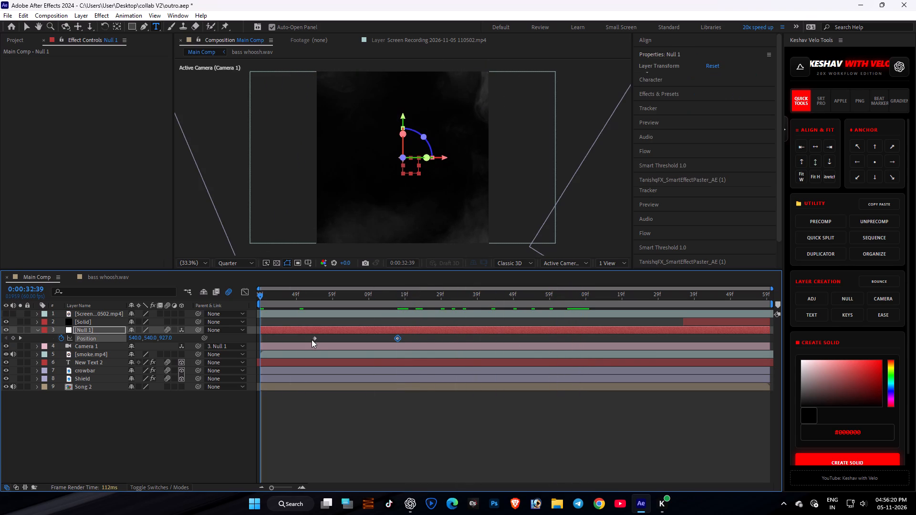
pyautogui.moveTo(316, 340); pyautogui.dragTo(265, 339)
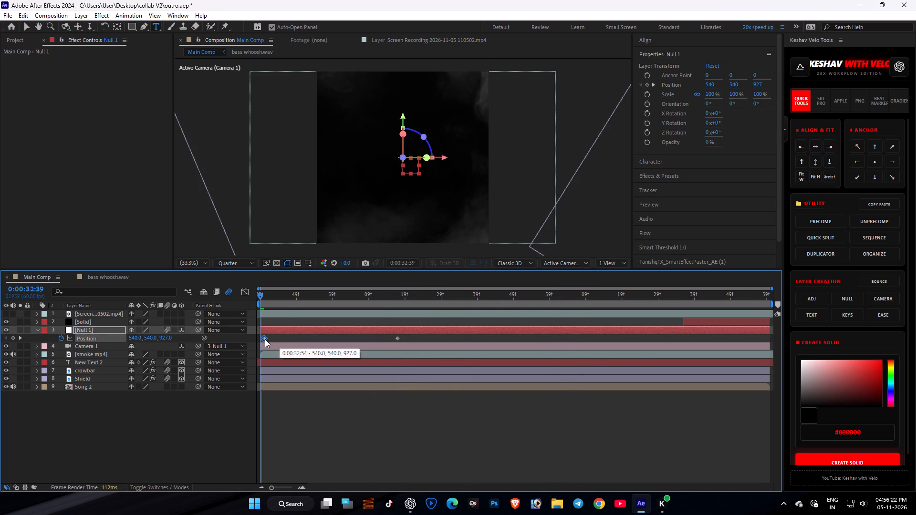
pyautogui.moveTo(265, 339); pyautogui.dragTo(263, 339)
pyautogui.click(287, 426)
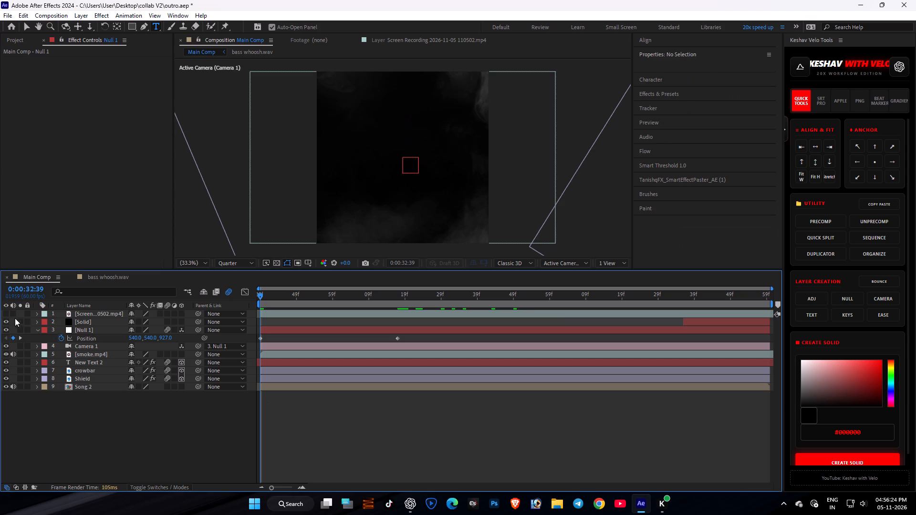
# Temporarily show the reference screen recording layer to check timing, and move Null 1's second position keyframe to 0:00:34:25.
pyautogui.click(5, 315)
pyautogui.moveTo(383, 300); pyautogui.dragTo(428, 302)
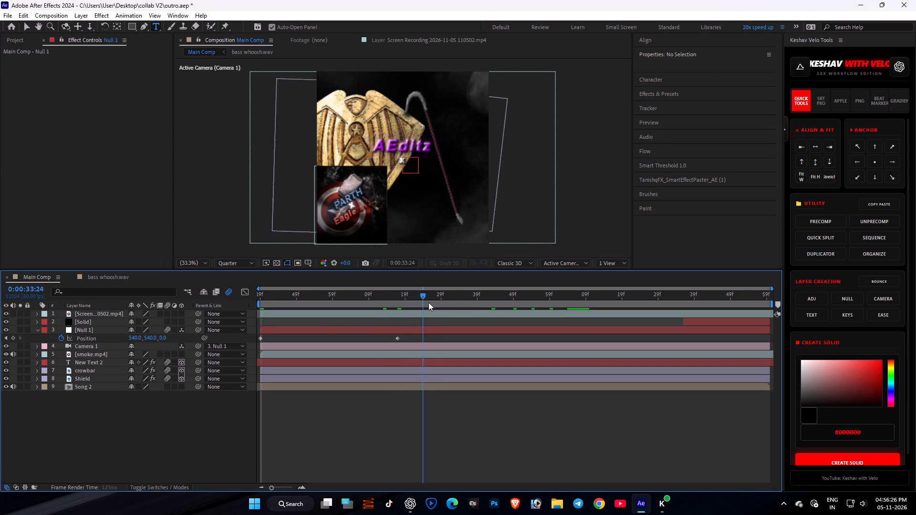
pyautogui.moveTo(428, 302); pyautogui.dragTo(419, 309)
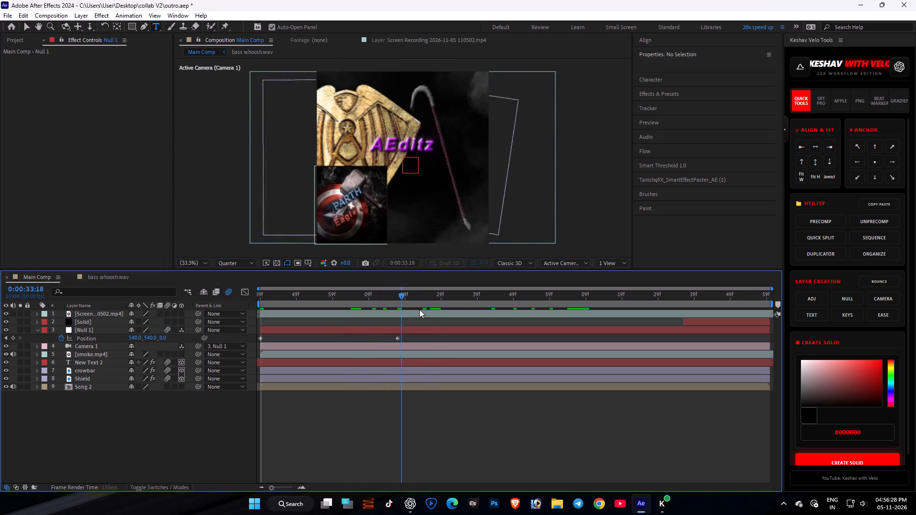
pyautogui.moveTo(419, 309); pyautogui.dragTo(580, 359)
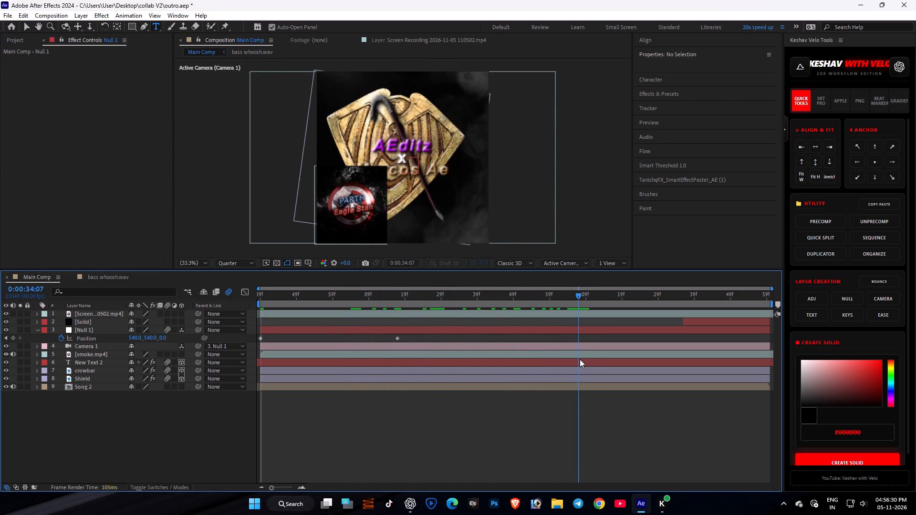
pyautogui.moveTo(580, 359); pyautogui.dragTo(643, 376)
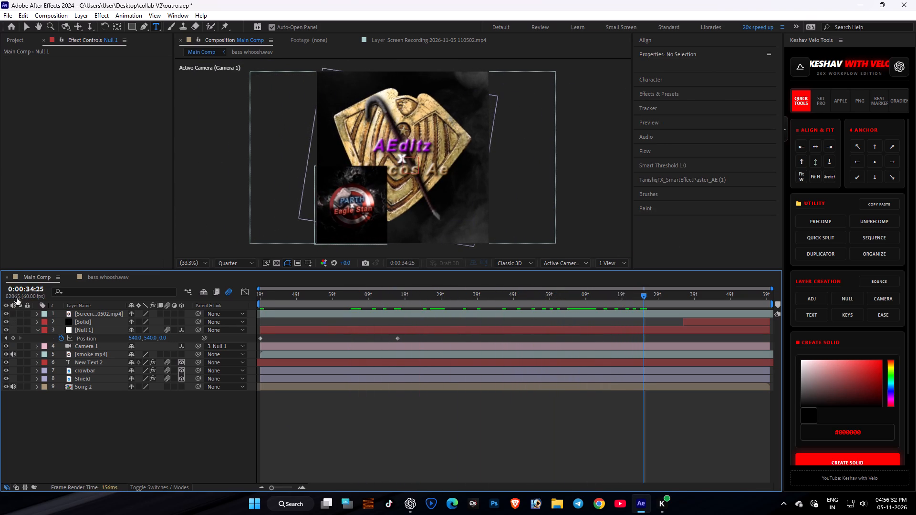
pyautogui.click(5, 315)
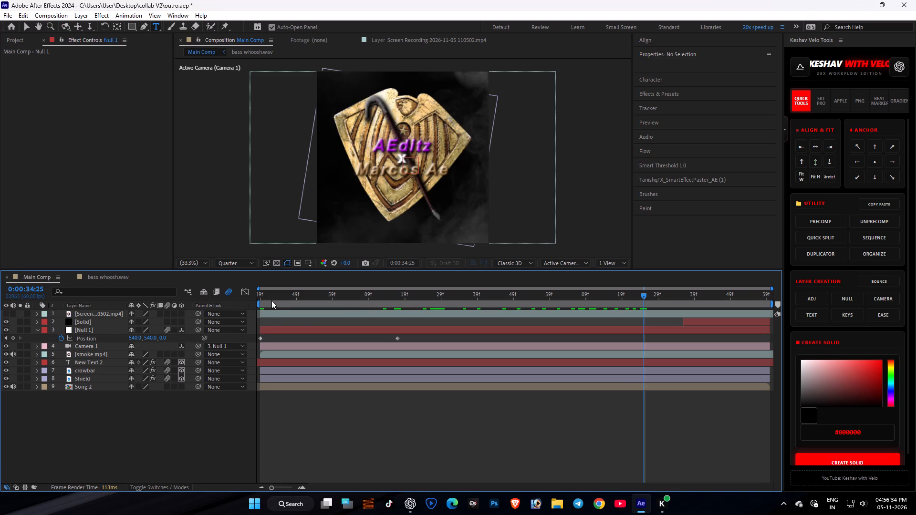
pyautogui.moveTo(395, 339); pyautogui.dragTo(401, 339)
pyautogui.moveTo(401, 339); pyautogui.dragTo(401, 339)
pyautogui.moveTo(397, 337); pyautogui.dragTo(640, 348)
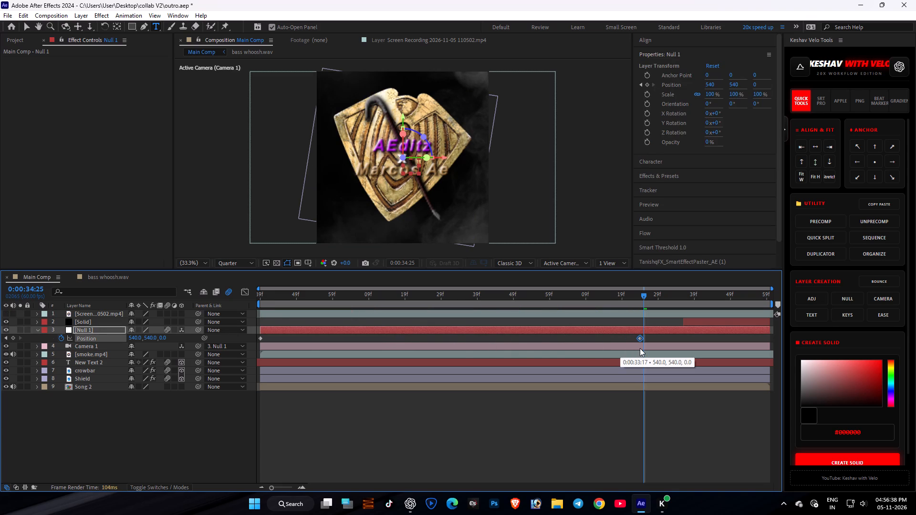
pyautogui.moveTo(640, 348); pyautogui.dragTo(645, 348)
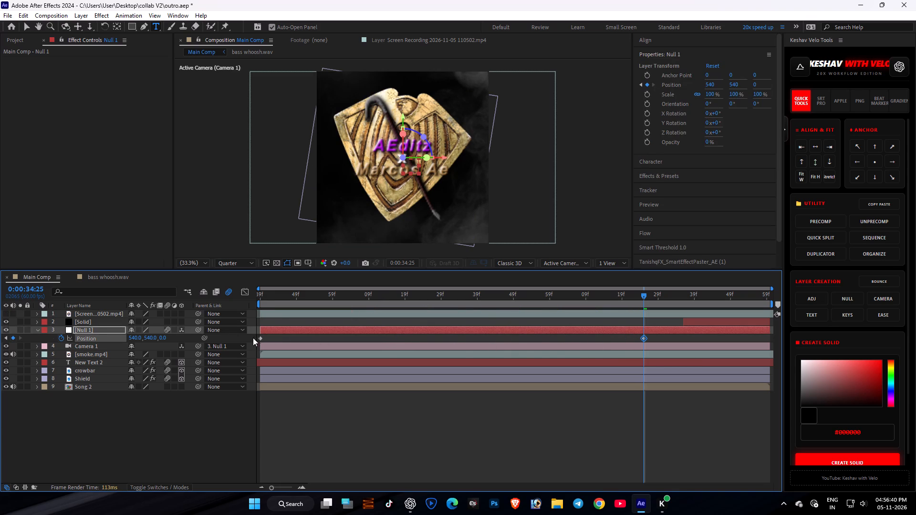
# Apply Easy Ease to both of Null 1's position keyframes and check their value graph.
pyautogui.moveTo(250, 338); pyautogui.dragTo(653, 344)
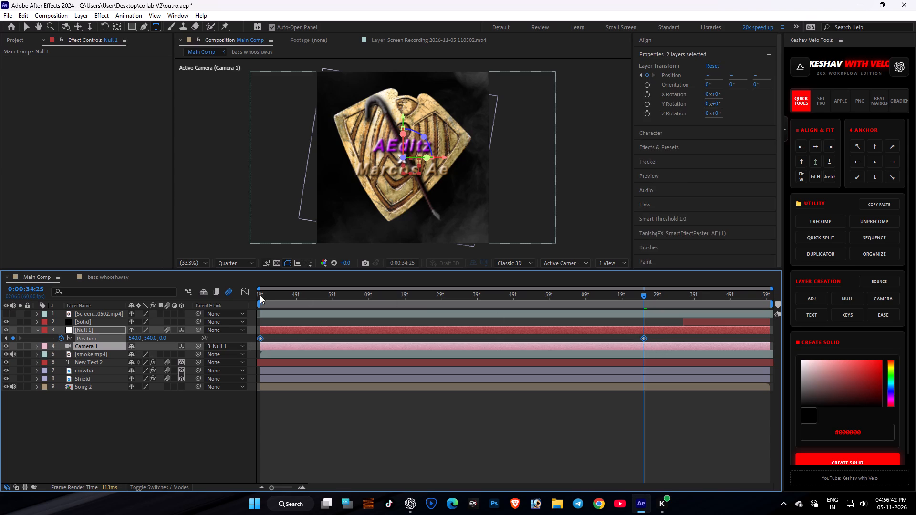
pyautogui.press('F9')
pyautogui.click(249, 295)
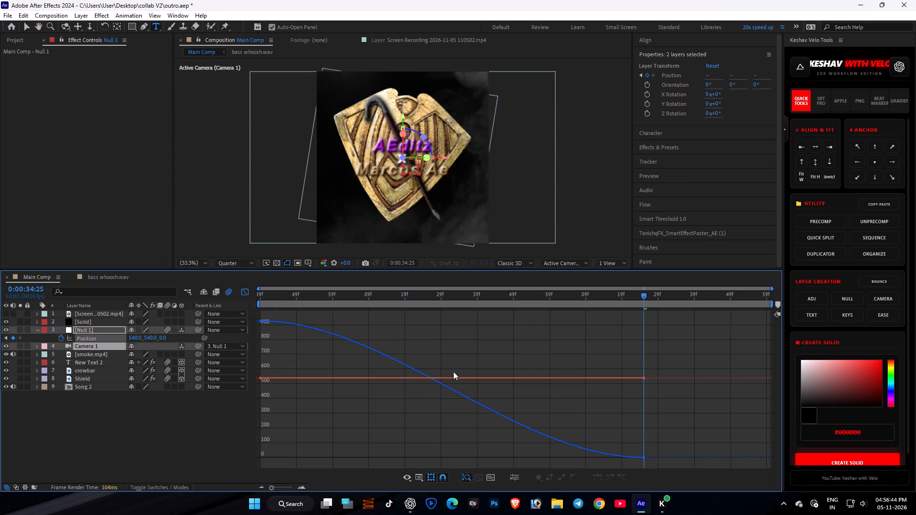
pyautogui.rightClick(313, 367)
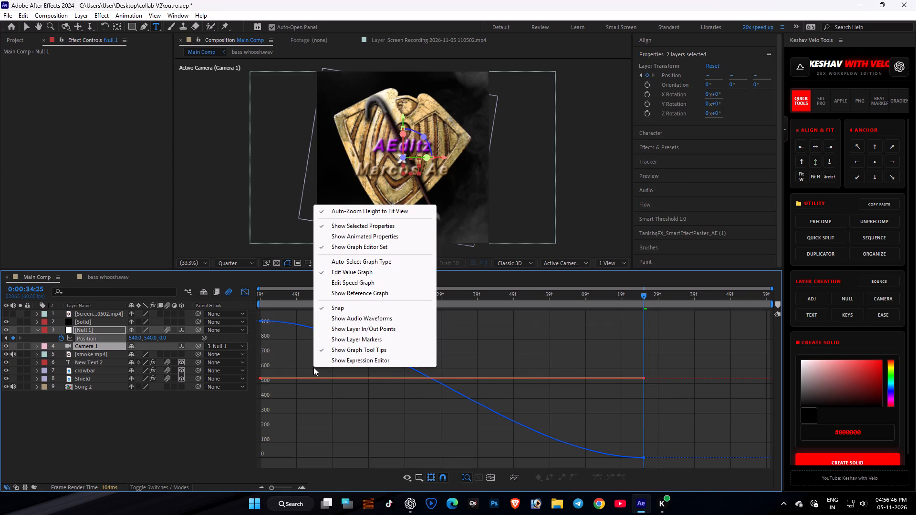
pyautogui.click(248, 292)
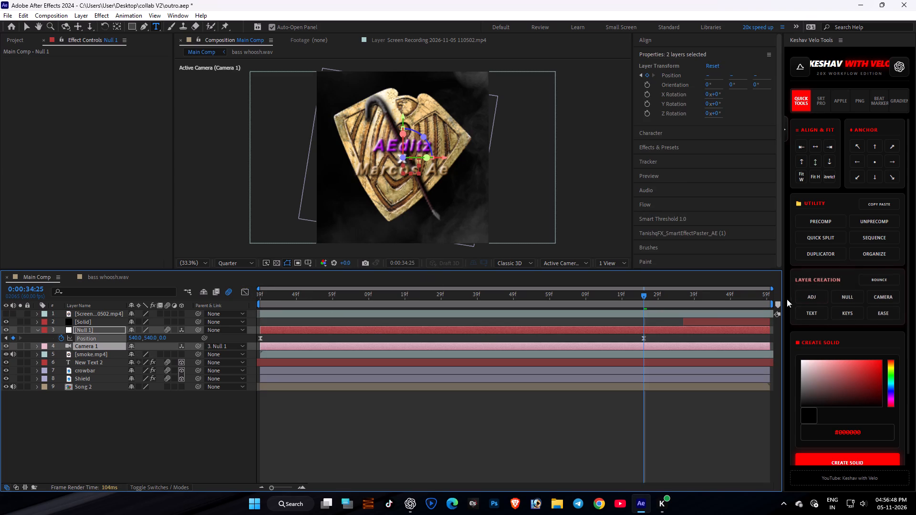
# Apply the Flow easing curve 0.00, 0.65, 0.51, 1.00 to both of Null 1's position keyframes.
pyautogui.moveTo(718, 338); pyautogui.dragTo(255, 350)
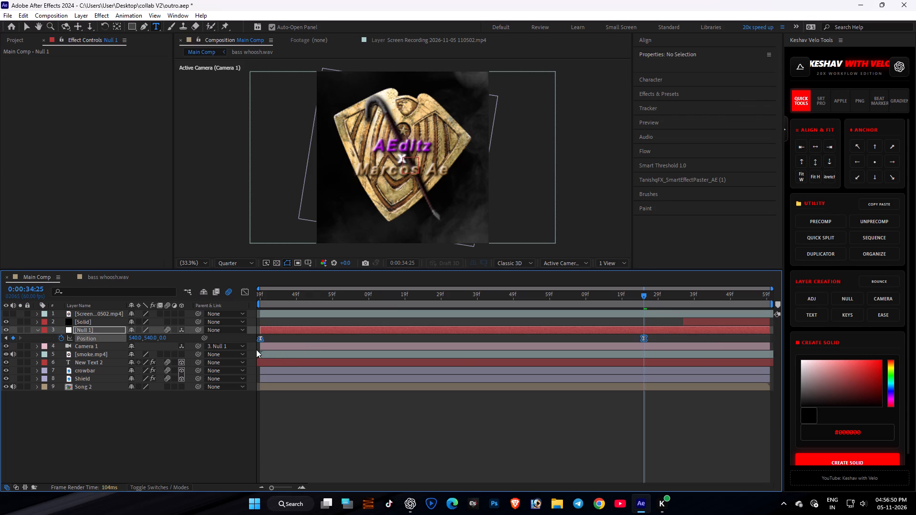
pyautogui.click(652, 236)
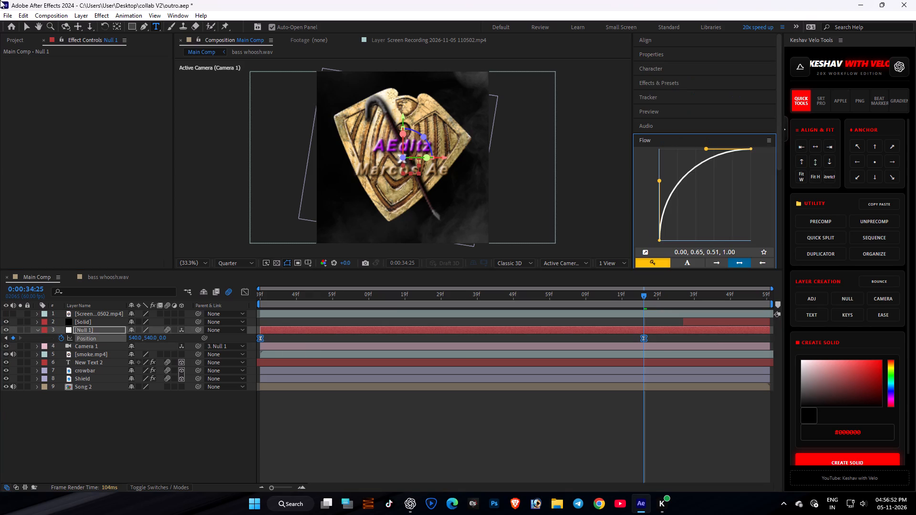
pyautogui.scroll(-1, 745, 131)
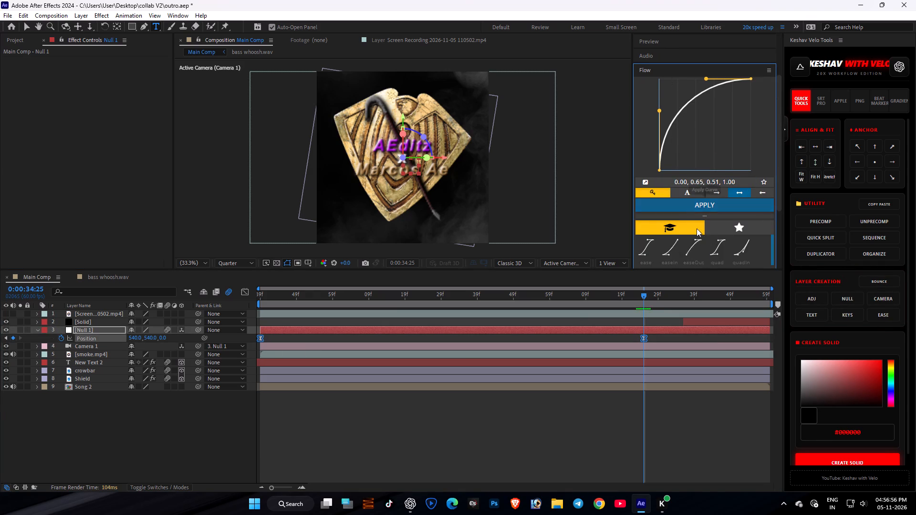
pyautogui.scroll(-3, 738, 230)
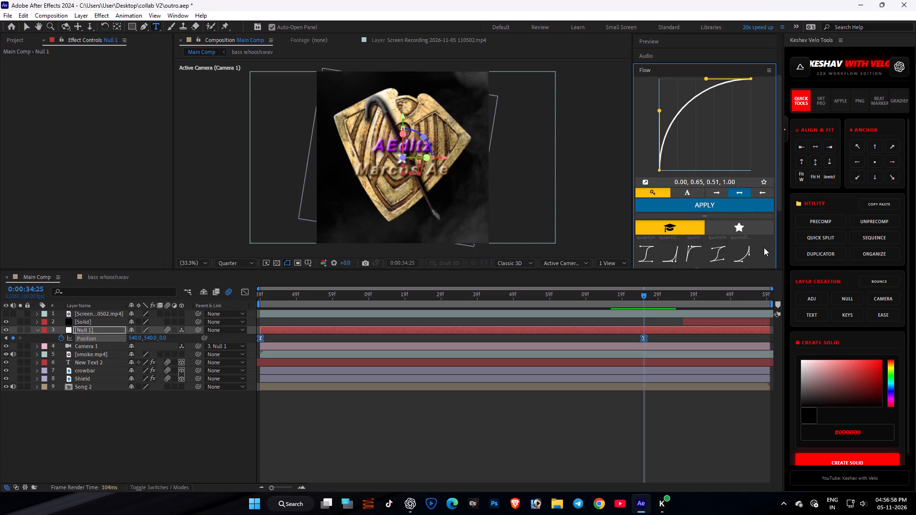
pyautogui.scroll(1, 755, 242)
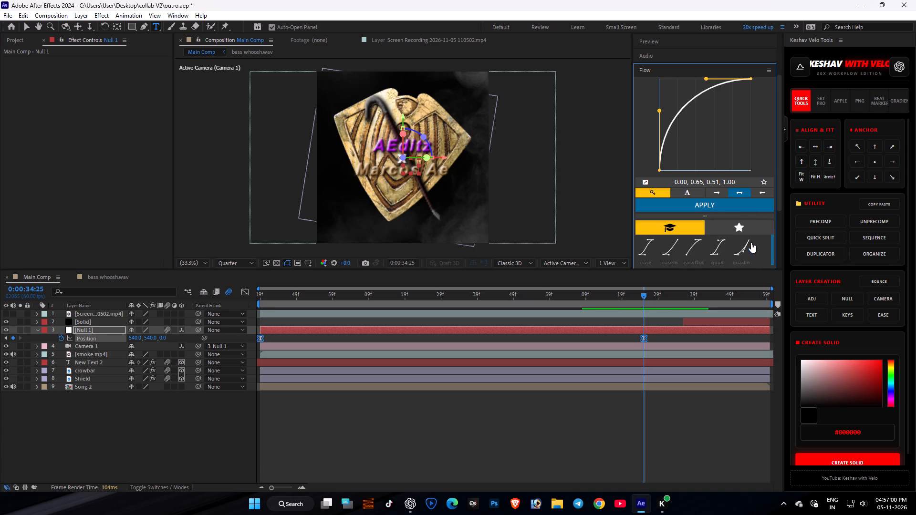
pyautogui.click(676, 201)
# Scrub through the composition to examine the eased camera zoom-out on the shield and text.
pyautogui.moveTo(291, 298); pyautogui.dragTo(357, 306)
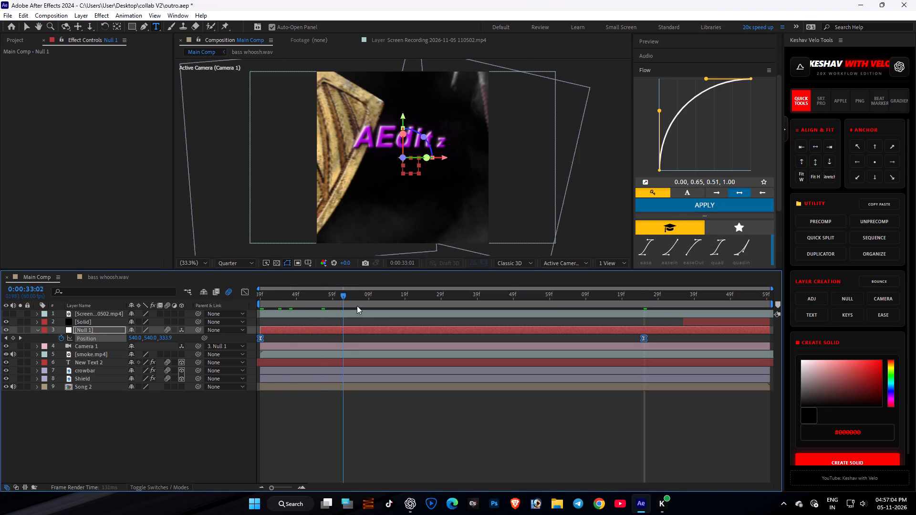
pyautogui.moveTo(357, 306); pyautogui.dragTo(549, 348)
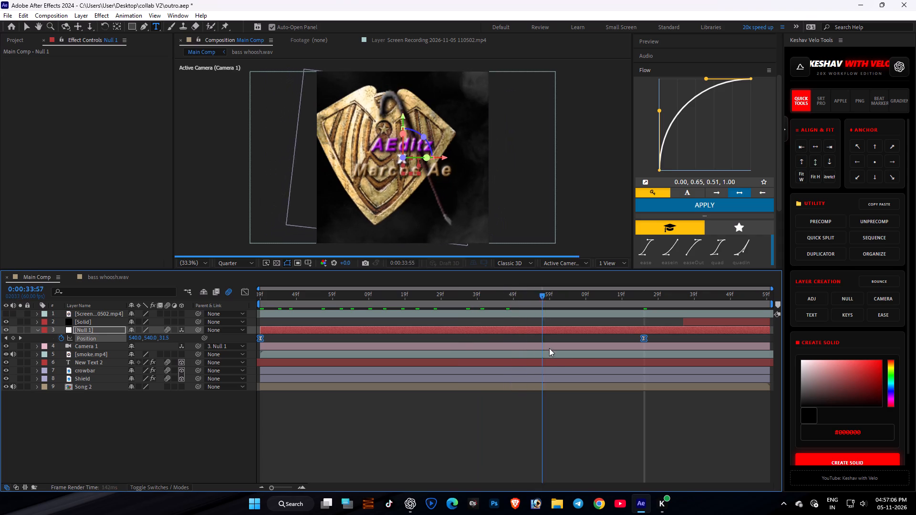
pyautogui.moveTo(549, 348); pyautogui.dragTo(308, 352)
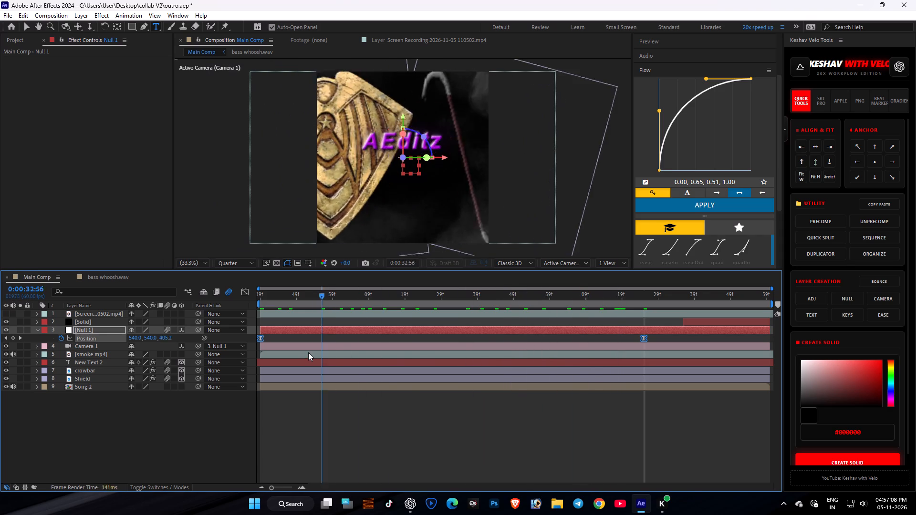
pyautogui.moveTo(308, 352); pyautogui.dragTo(619, 379)
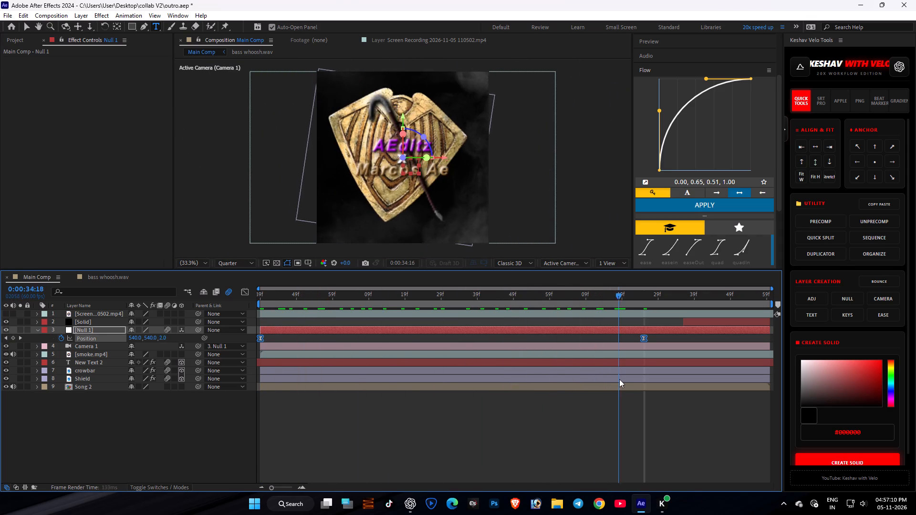
pyautogui.moveTo(619, 379); pyautogui.dragTo(635, 408)
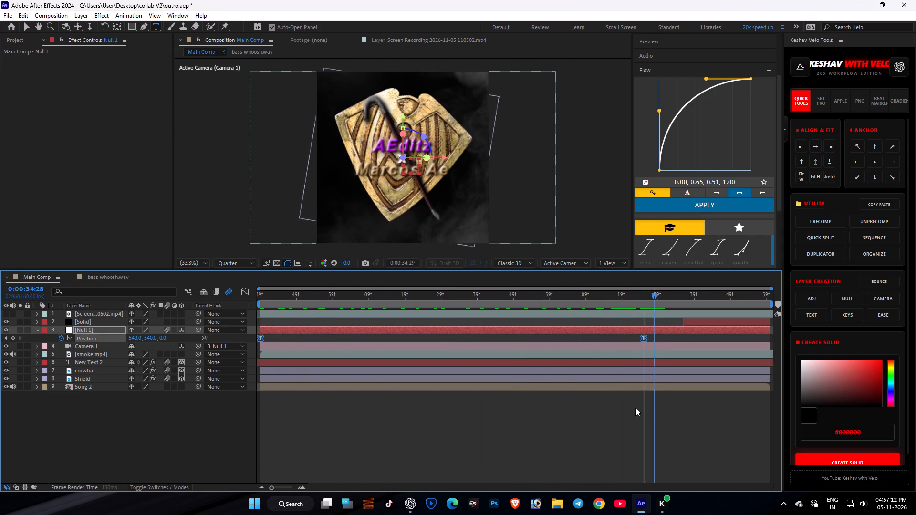
pyautogui.moveTo(635, 408); pyautogui.dragTo(657, 419)
pyautogui.click(660, 419)
pyautogui.moveTo(656, 306); pyautogui.dragTo(550, 320)
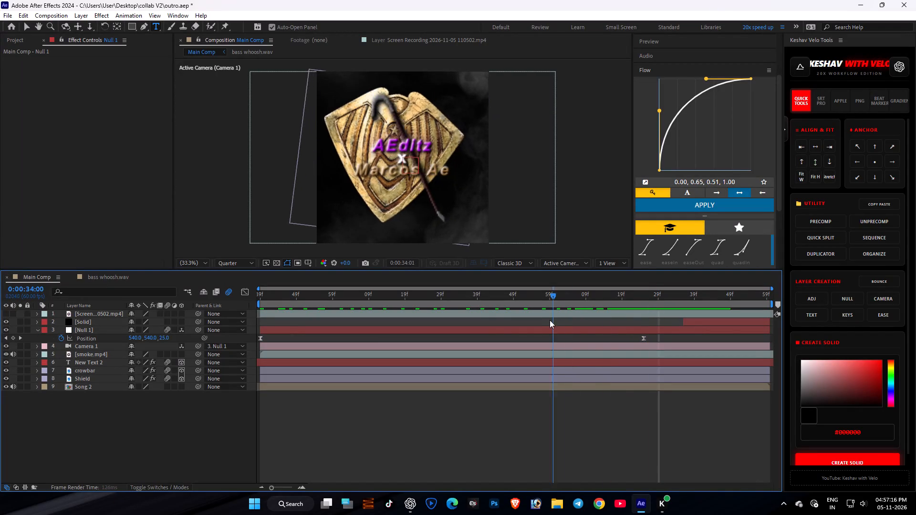
pyautogui.moveTo(550, 320); pyautogui.dragTo(252, 390)
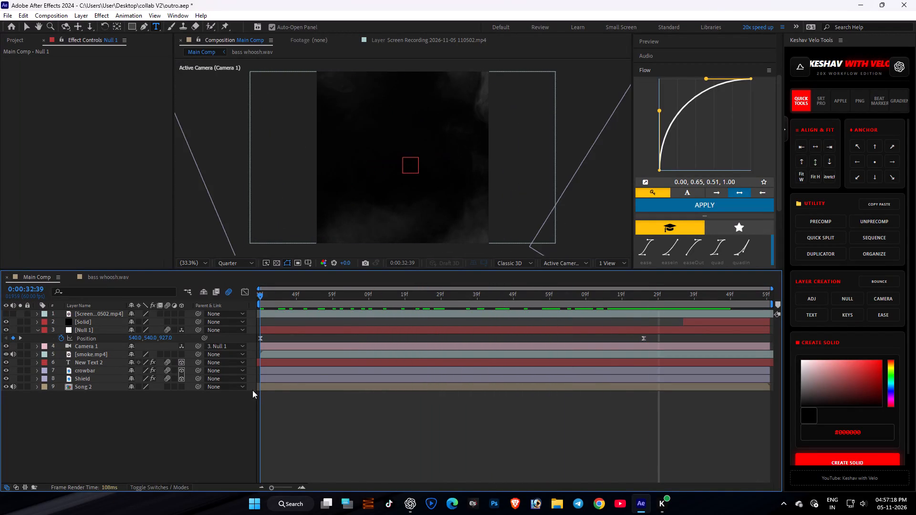
pyautogui.moveTo(252, 390); pyautogui.dragTo(489, 415)
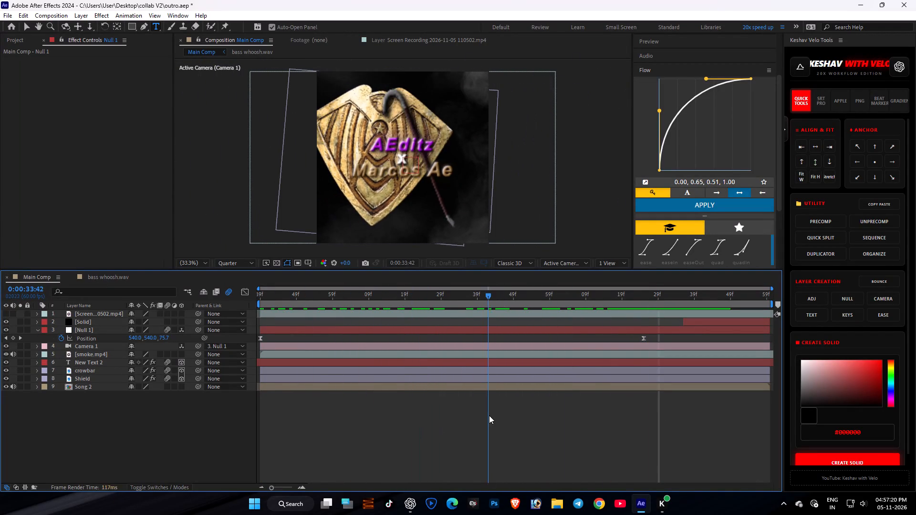
pyautogui.moveTo(489, 415); pyautogui.dragTo(632, 427)
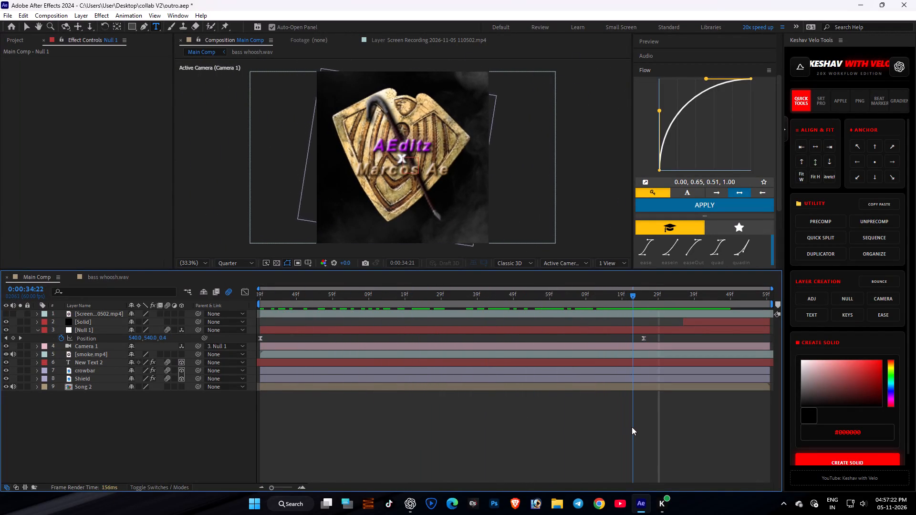
pyautogui.moveTo(632, 427); pyautogui.dragTo(646, 427)
# Save the outro project.
pyautogui.hotkey('ctrl', 's')
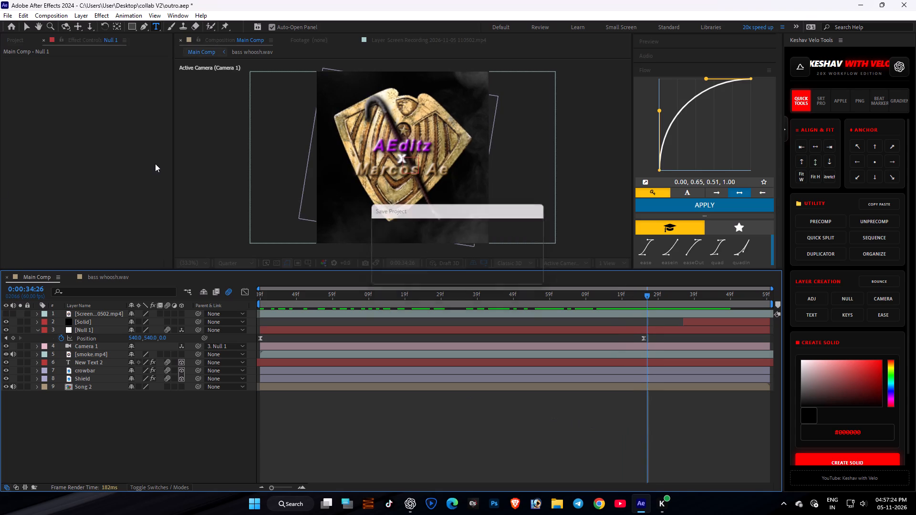